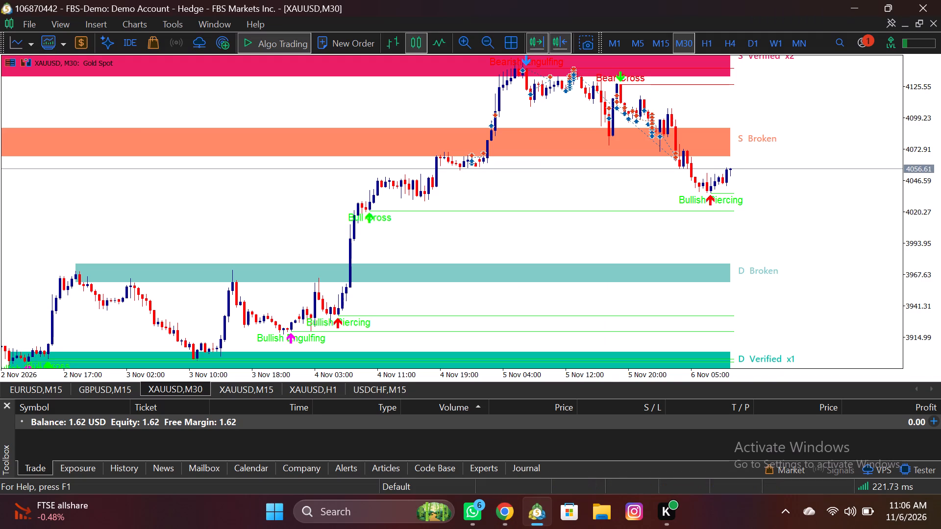
# Bring up the XAUUSD H1 chart with larger candles and show the Navigator.
pyautogui.click(331, 393)
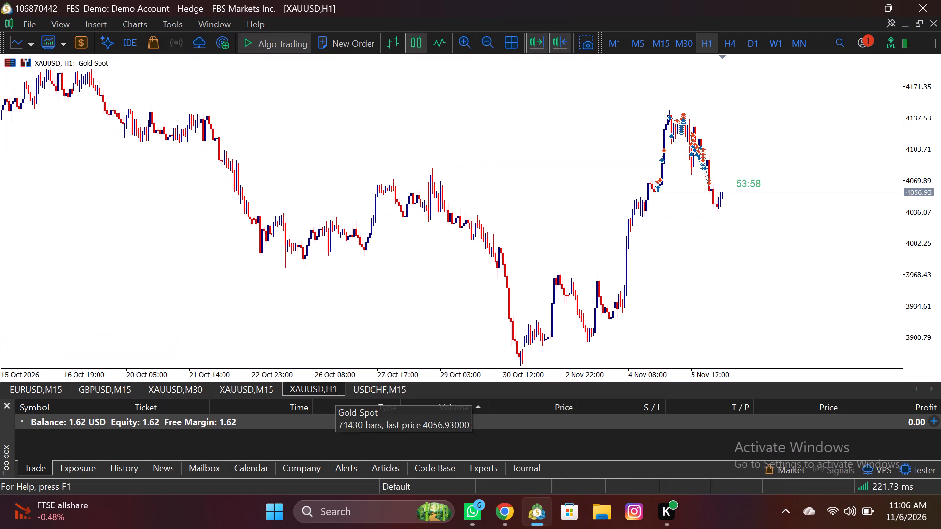
pyautogui.click(467, 45)
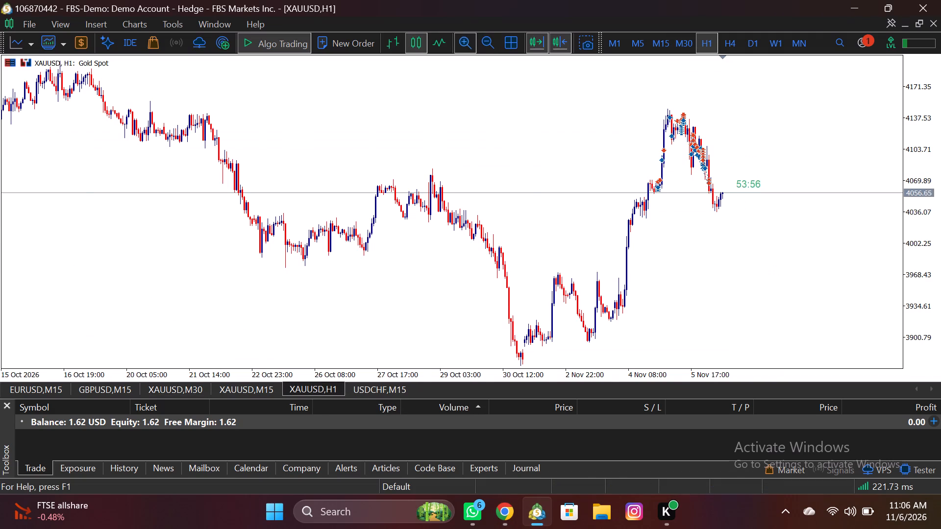
pyautogui.click(30, 22)
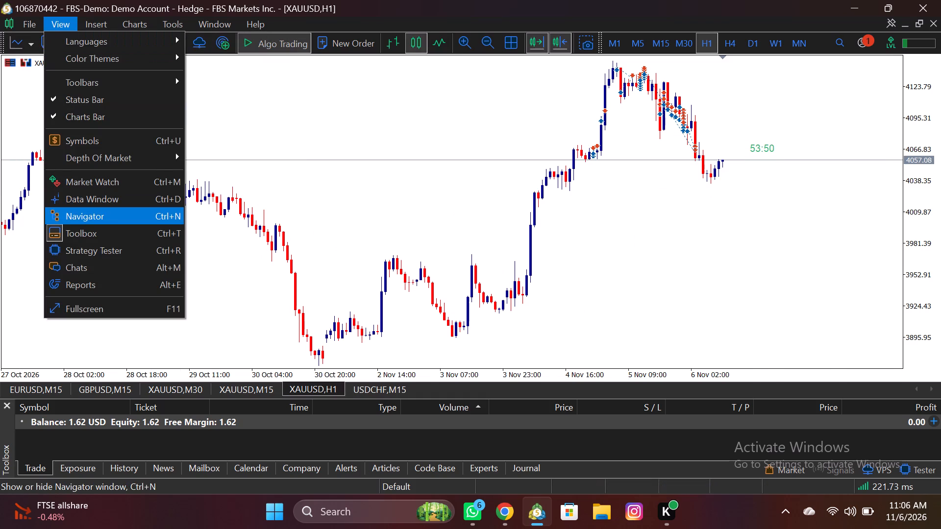
pyautogui.click(121, 213)
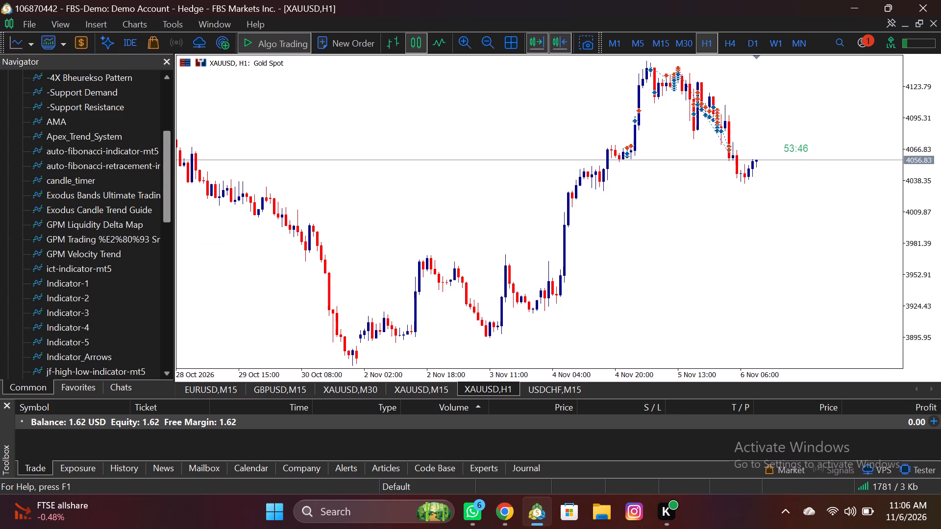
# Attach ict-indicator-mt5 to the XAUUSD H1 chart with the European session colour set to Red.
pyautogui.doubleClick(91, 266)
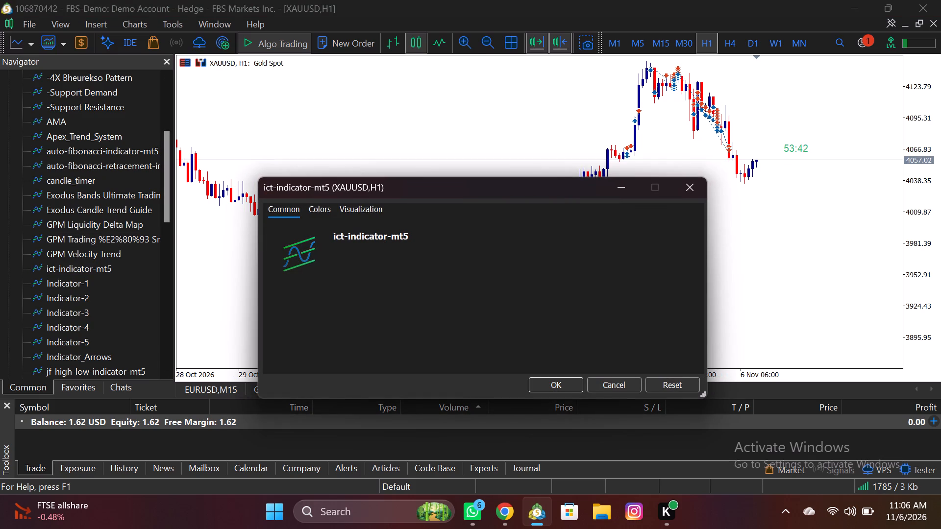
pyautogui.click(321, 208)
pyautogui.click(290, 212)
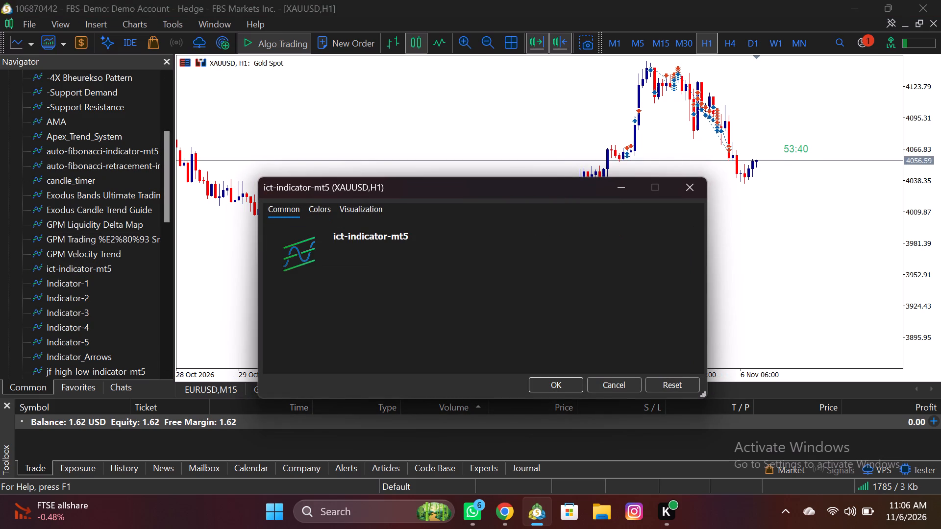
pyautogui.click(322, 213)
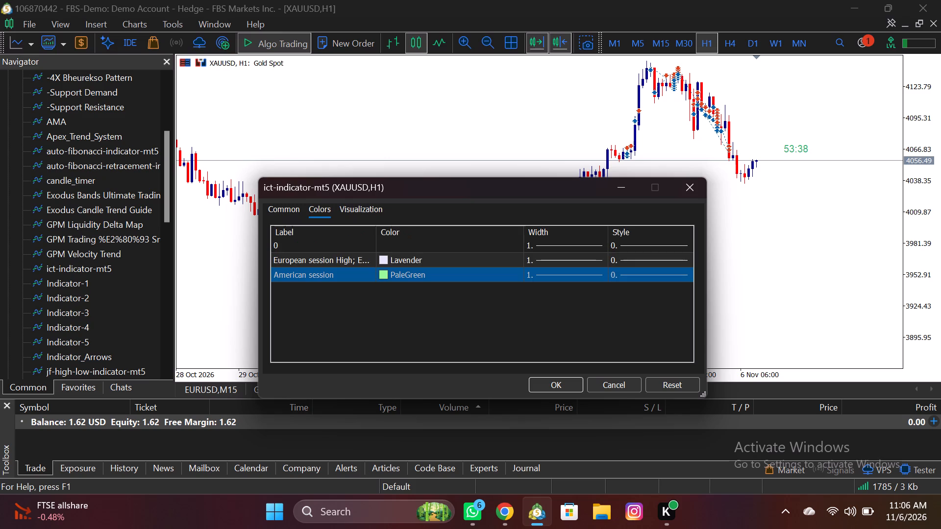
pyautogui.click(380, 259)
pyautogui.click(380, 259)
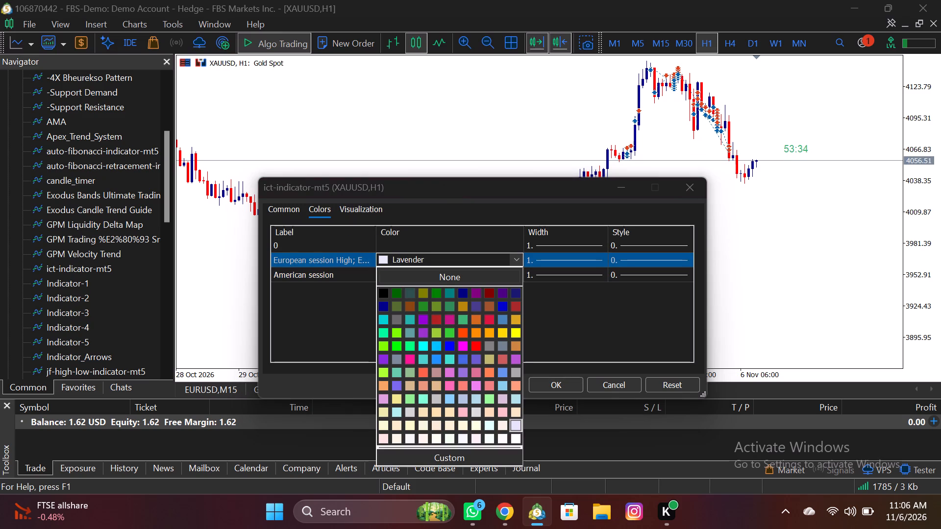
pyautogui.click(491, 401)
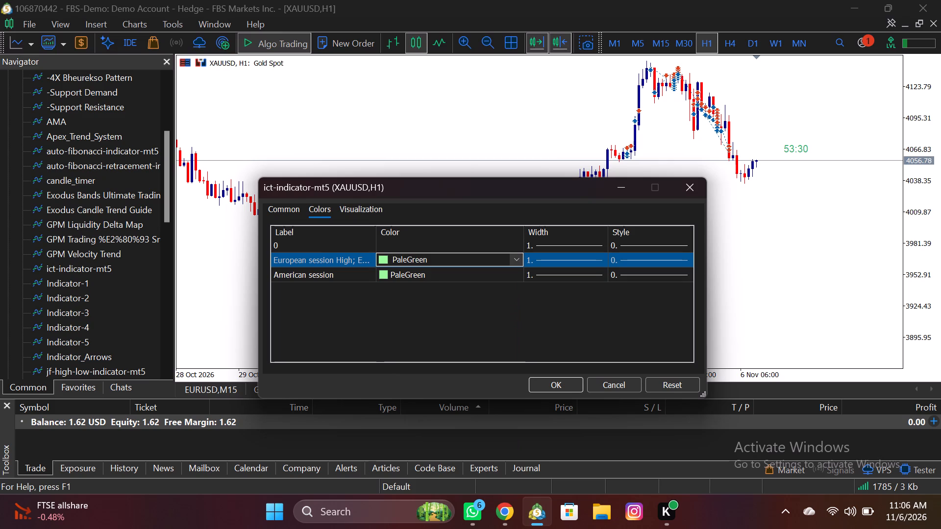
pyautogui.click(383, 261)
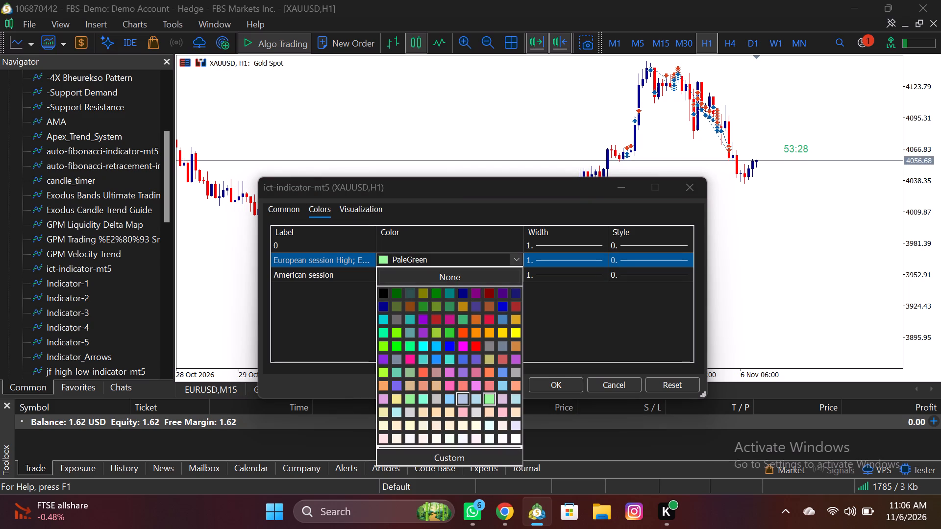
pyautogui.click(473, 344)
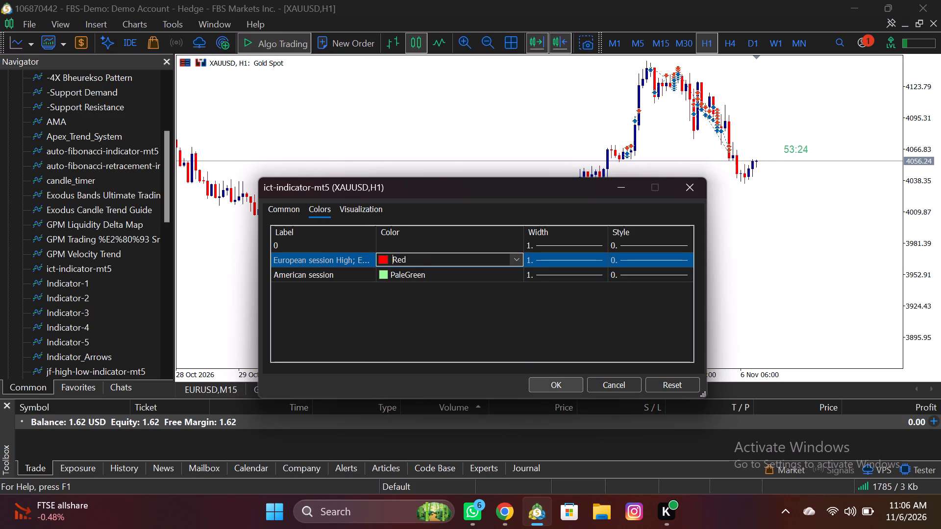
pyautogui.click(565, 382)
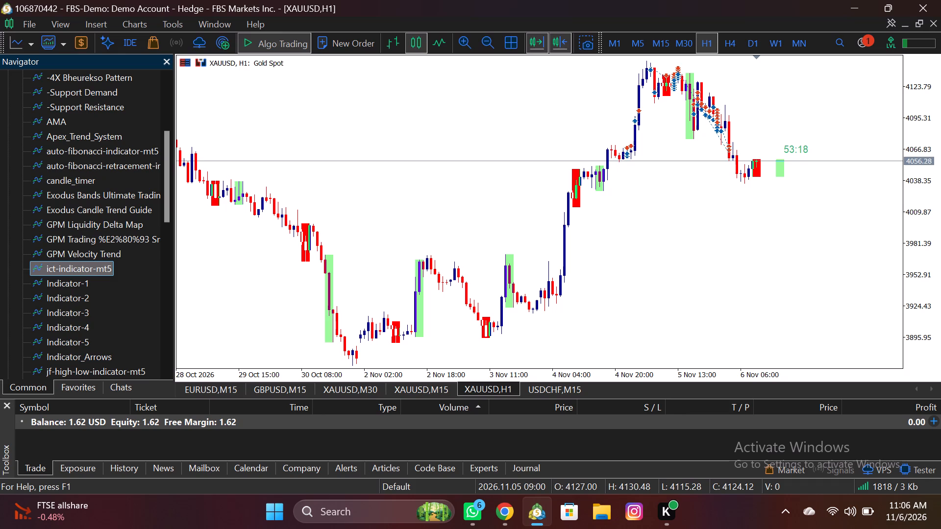
# Change the XAUUSD chart's timeframe to M15.
pyautogui.click(650, 33)
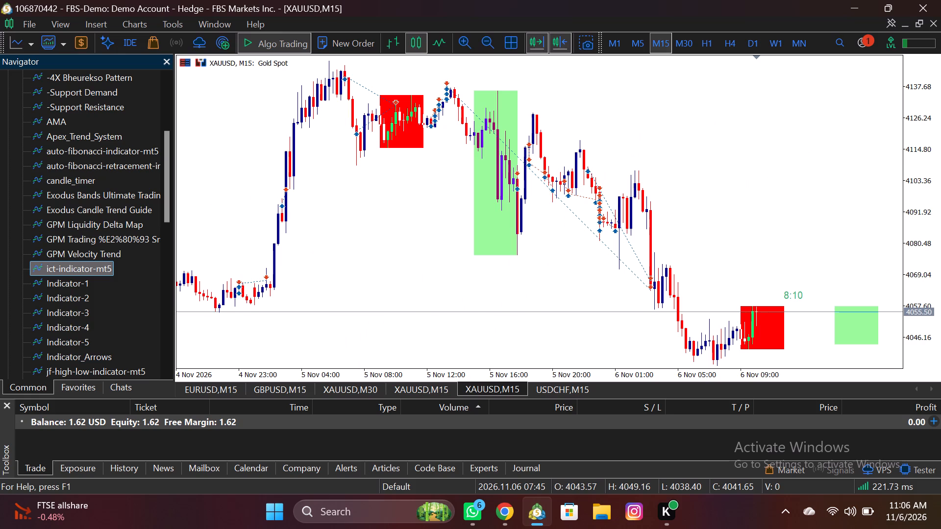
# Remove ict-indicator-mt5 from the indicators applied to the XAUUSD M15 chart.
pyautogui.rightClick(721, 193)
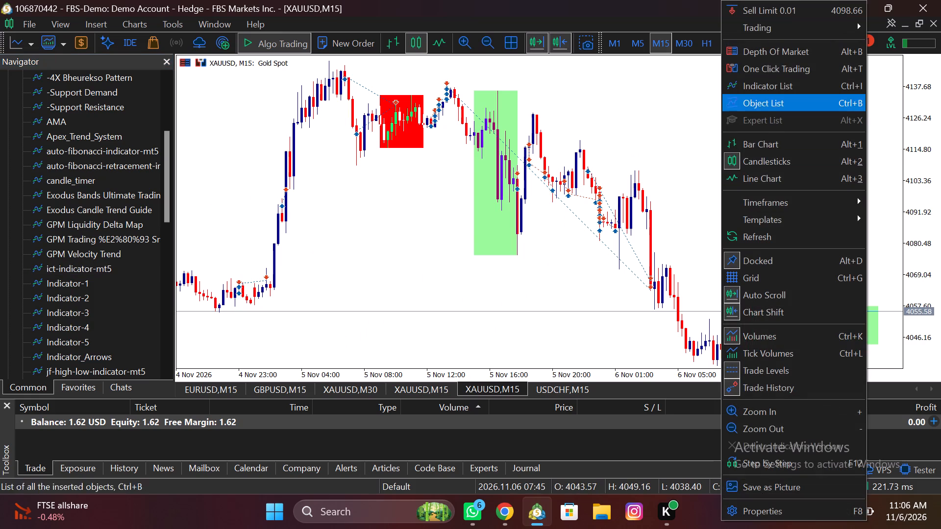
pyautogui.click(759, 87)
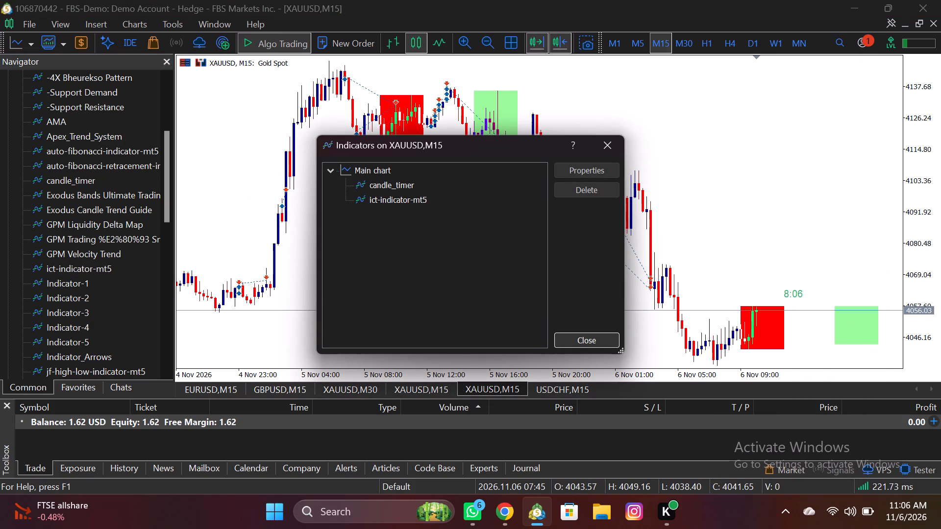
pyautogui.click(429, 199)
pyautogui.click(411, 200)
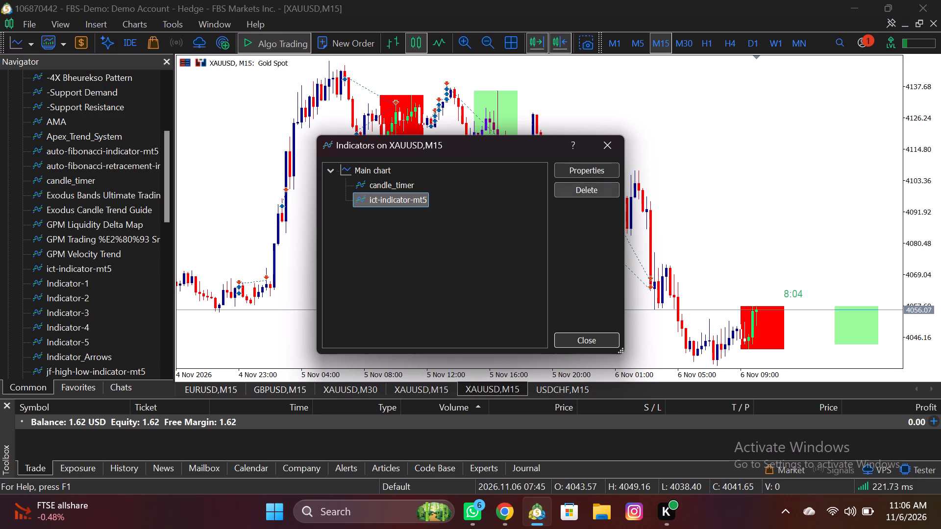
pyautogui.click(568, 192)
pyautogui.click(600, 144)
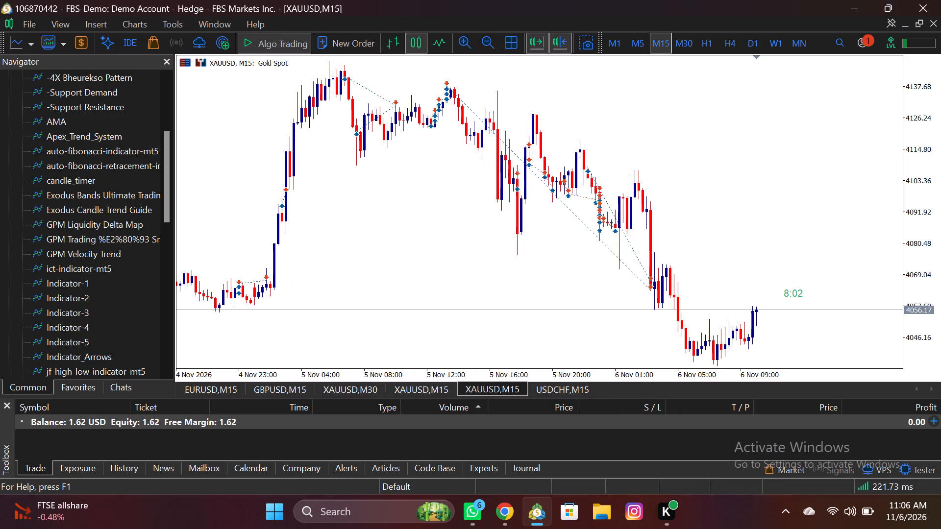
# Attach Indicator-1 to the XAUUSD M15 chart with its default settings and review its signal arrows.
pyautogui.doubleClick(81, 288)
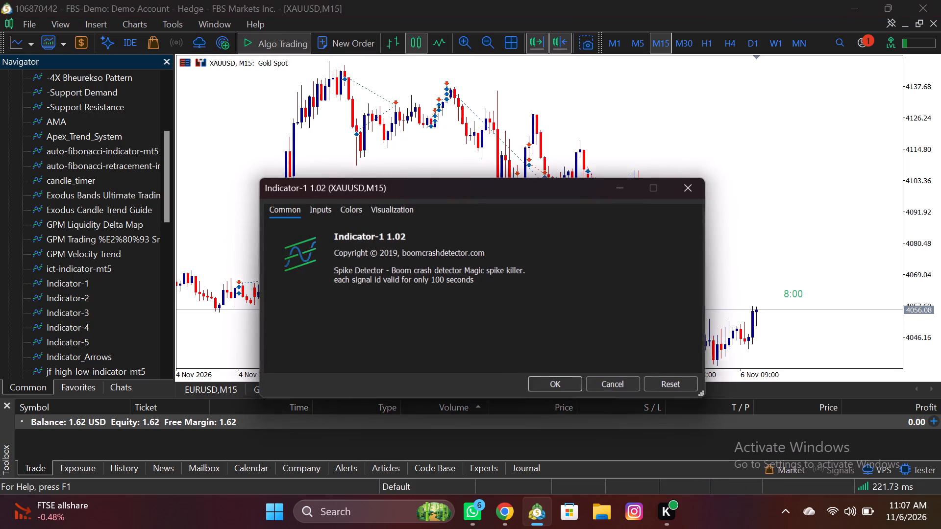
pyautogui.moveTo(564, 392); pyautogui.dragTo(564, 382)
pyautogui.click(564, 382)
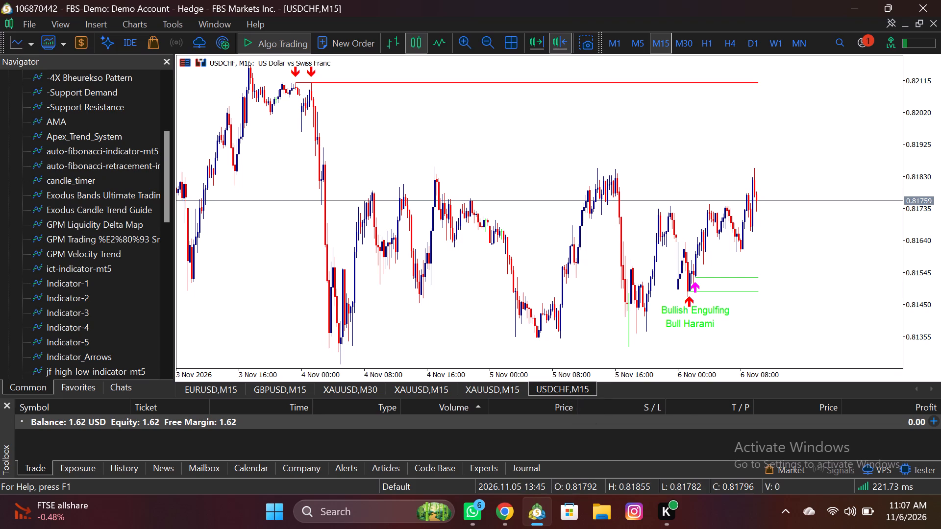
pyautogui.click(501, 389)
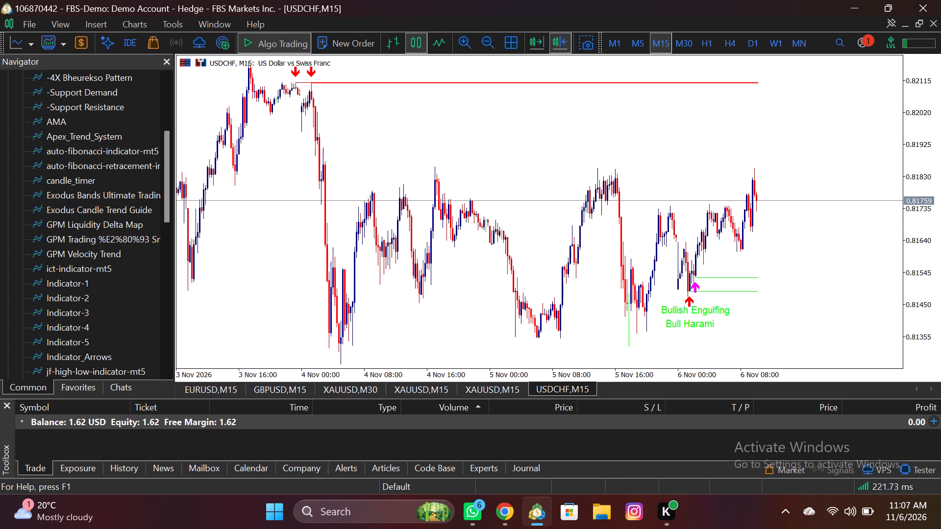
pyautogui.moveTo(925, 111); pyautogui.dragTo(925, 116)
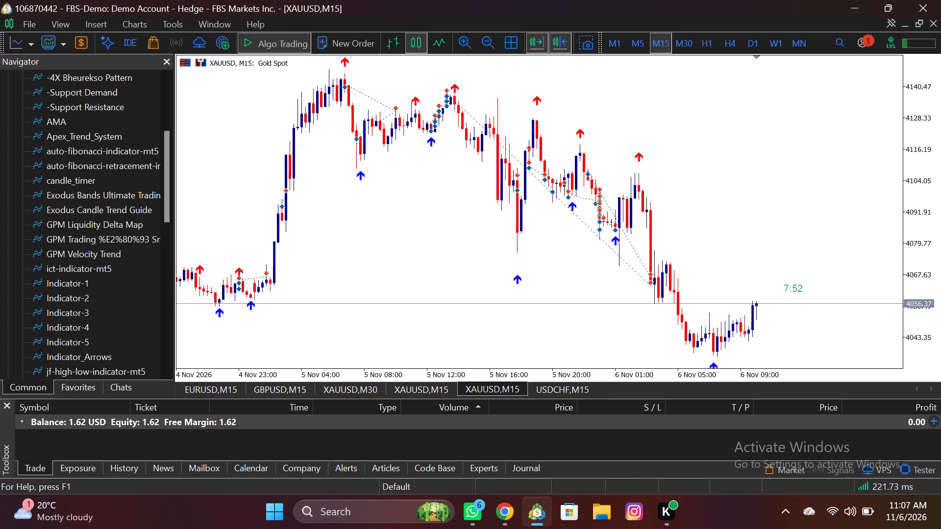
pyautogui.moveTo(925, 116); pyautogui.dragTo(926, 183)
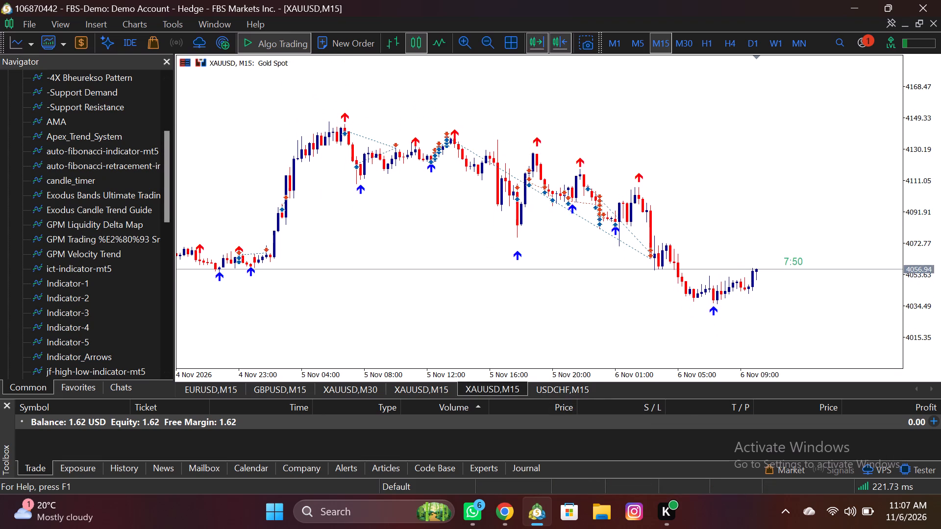
# Delete Indicator-1 from the terminal's collection of custom indicators.
pyautogui.rightClick(85, 283)
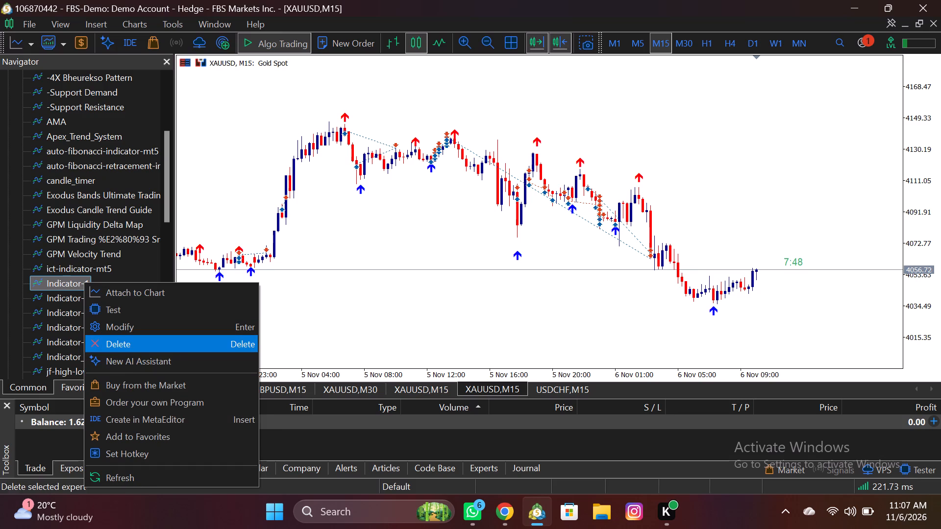
pyautogui.click(170, 344)
pyautogui.click(524, 306)
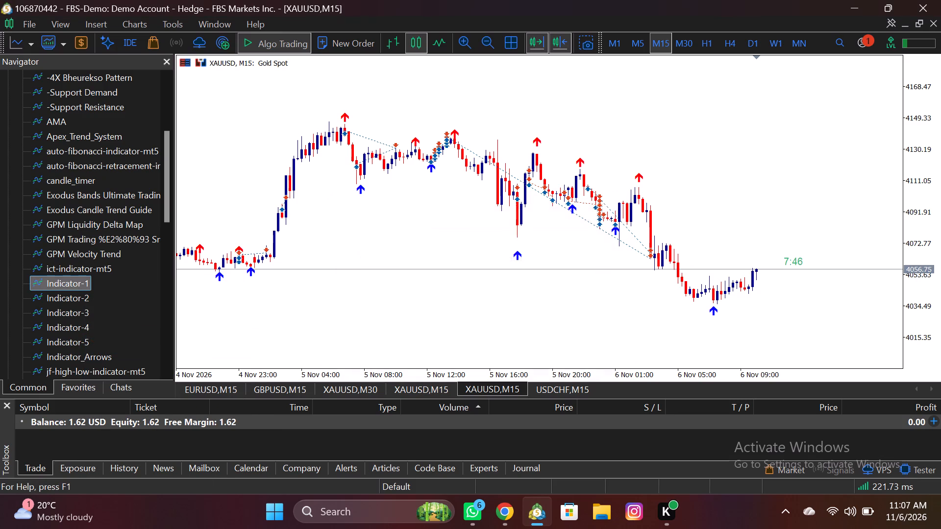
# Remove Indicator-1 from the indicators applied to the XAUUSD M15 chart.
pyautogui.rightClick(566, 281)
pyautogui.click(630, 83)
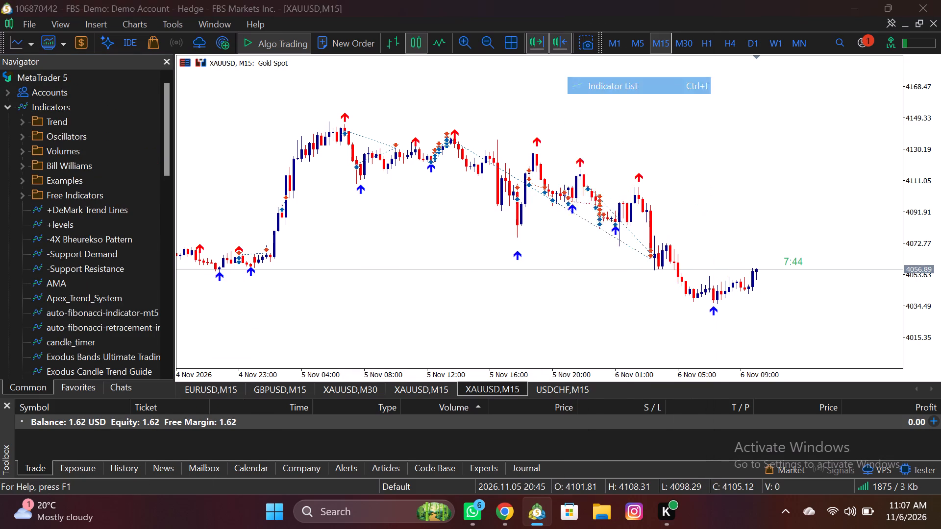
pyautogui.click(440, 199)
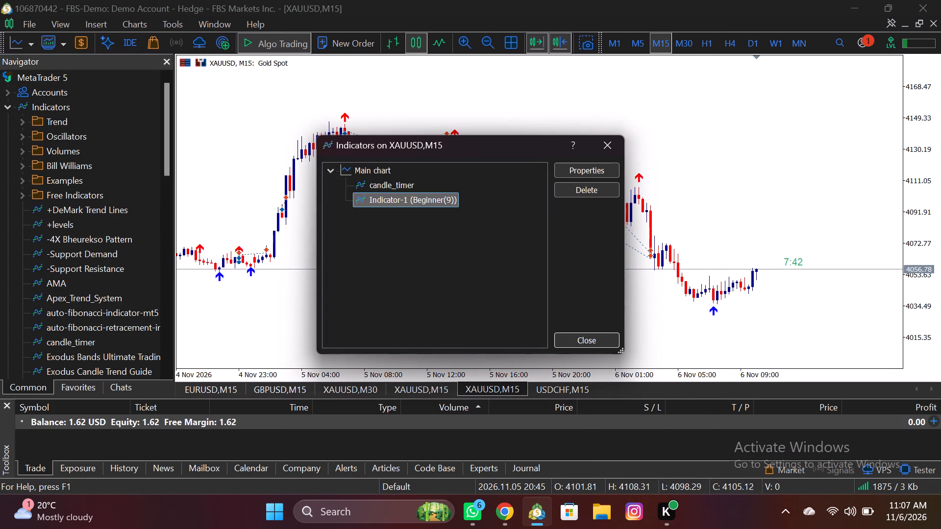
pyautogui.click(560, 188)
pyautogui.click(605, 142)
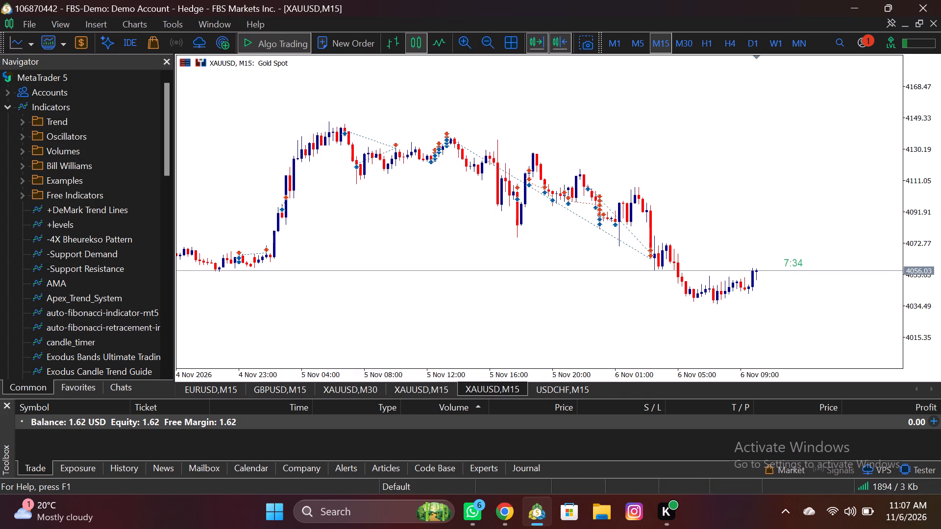
# Attach Indicator-2 to the XAUUSD M15 chart with its default settings.
pyautogui.moveTo(168, 164); pyautogui.dragTo(173, 229)
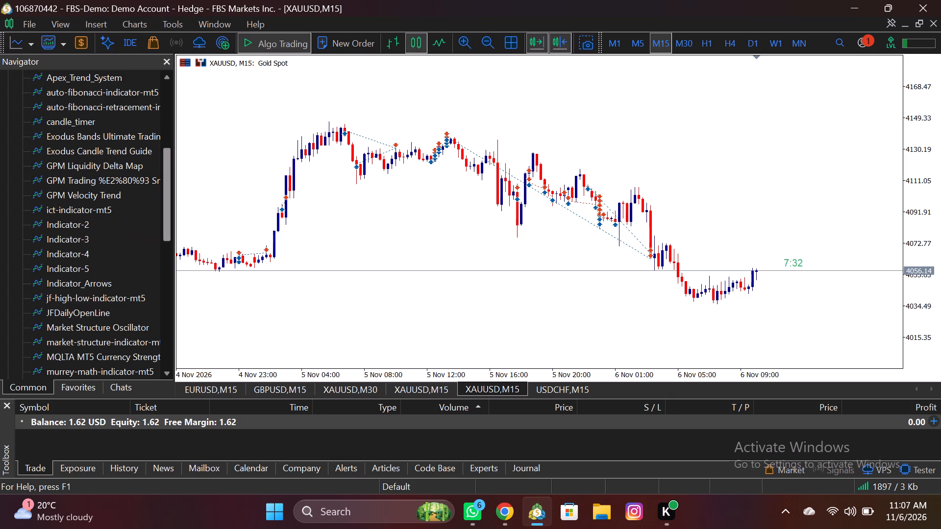
pyautogui.doubleClick(78, 225)
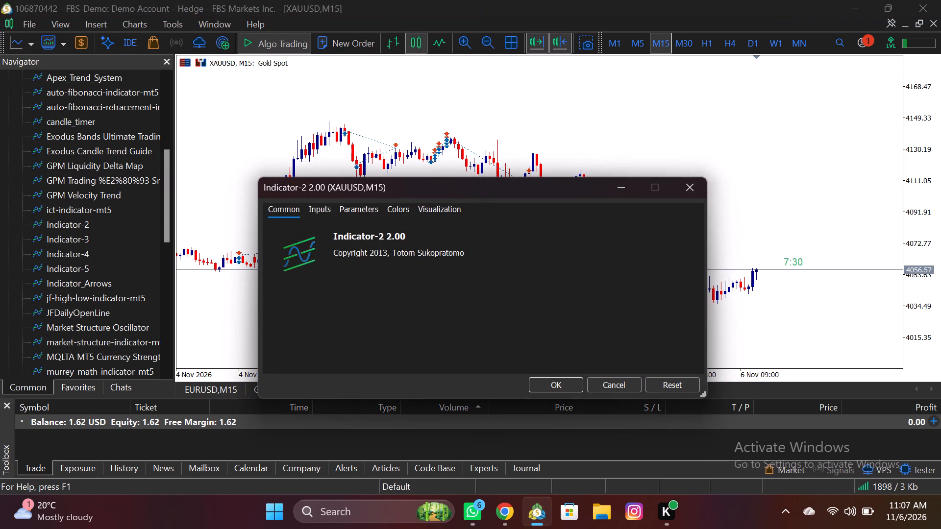
pyautogui.click(583, 381)
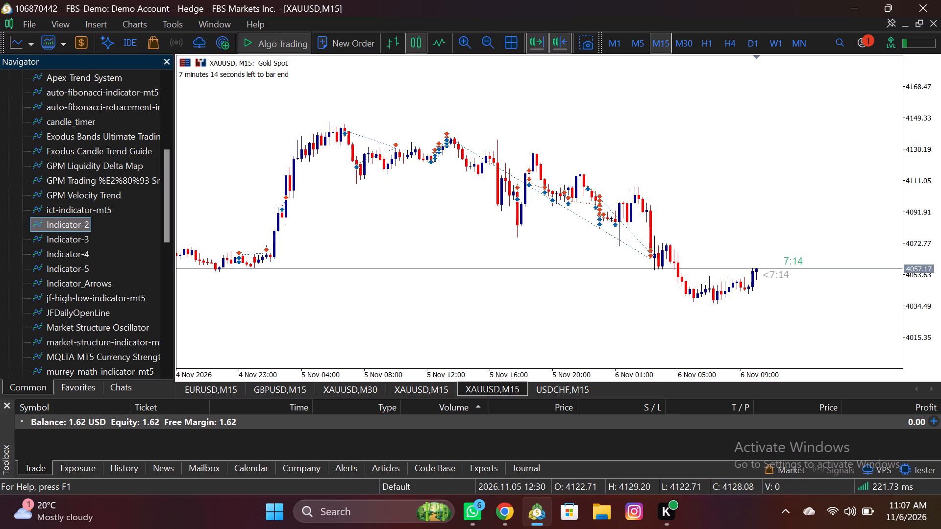
# Attach Indicator-3 to the XAUUSD M15 chart, checking its input parameters and keeping the defaults.
pyautogui.doubleClick(58, 239)
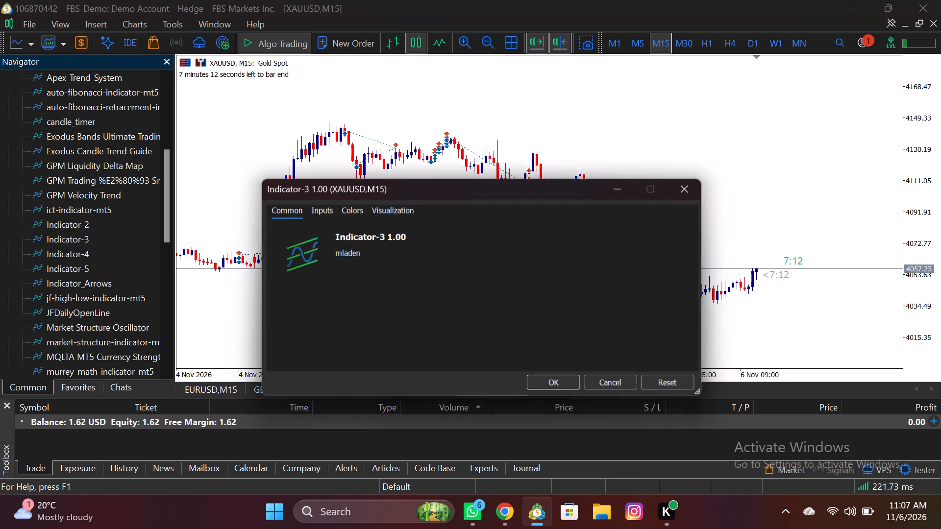
pyautogui.click(323, 213)
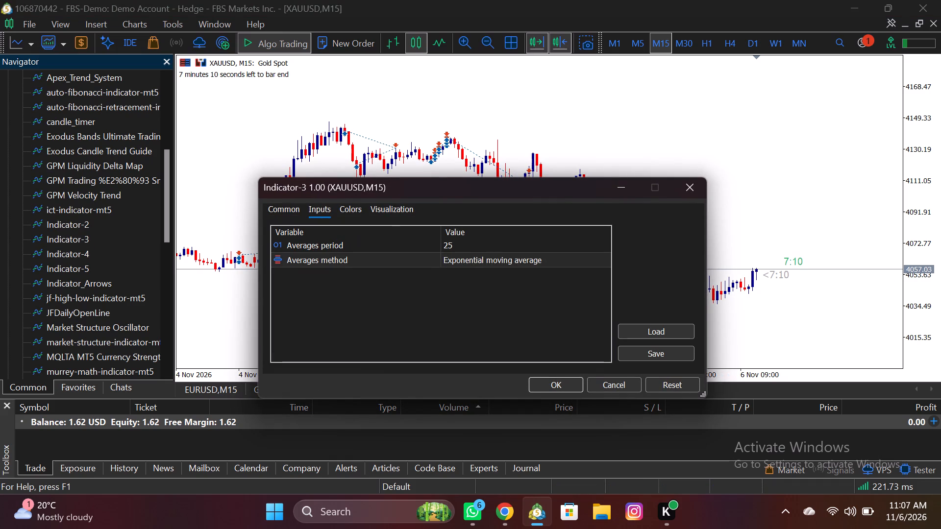
pyautogui.click(563, 378)
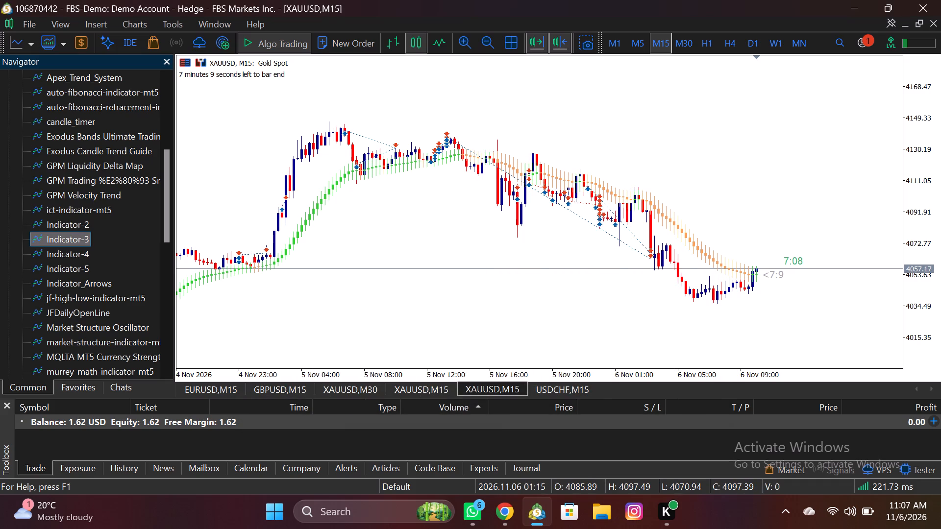
# Remove Indicator-3 from the indicators applied to the XAUUSD M15 chart.
pyautogui.rightClick(620, 332)
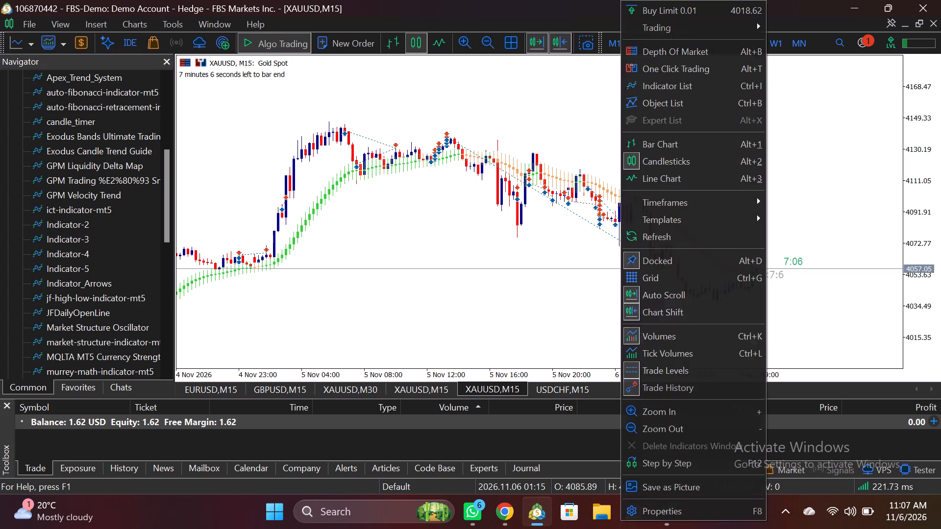
pyautogui.click(678, 79)
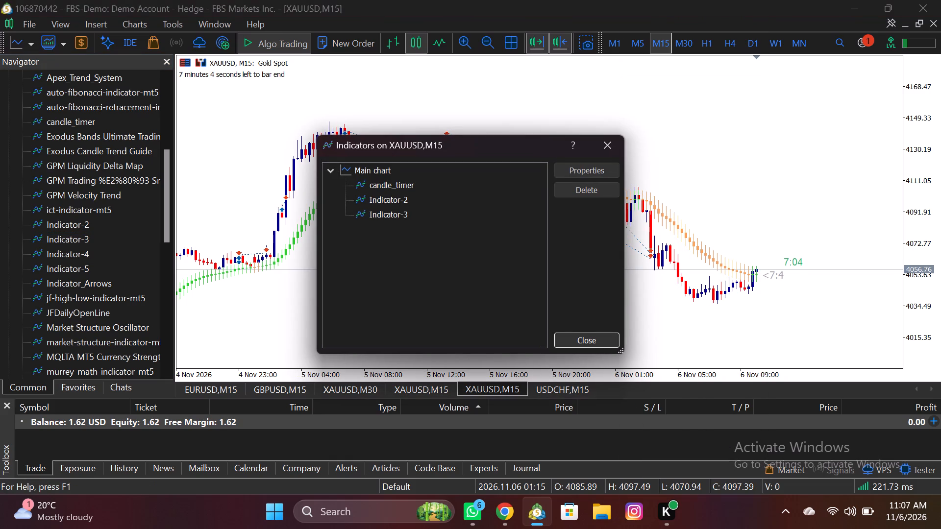
pyautogui.moveTo(404, 213); pyautogui.dragTo(575, 195)
pyautogui.click(575, 195)
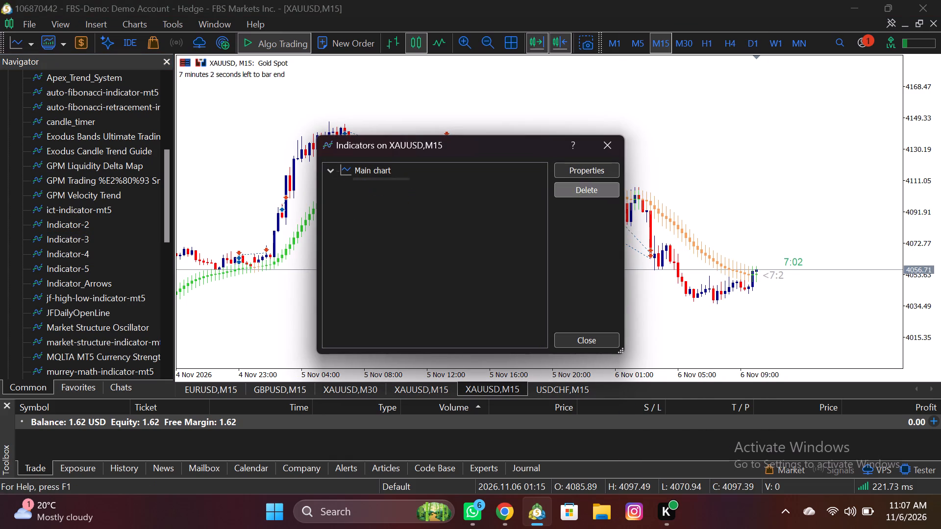
pyautogui.click(605, 153)
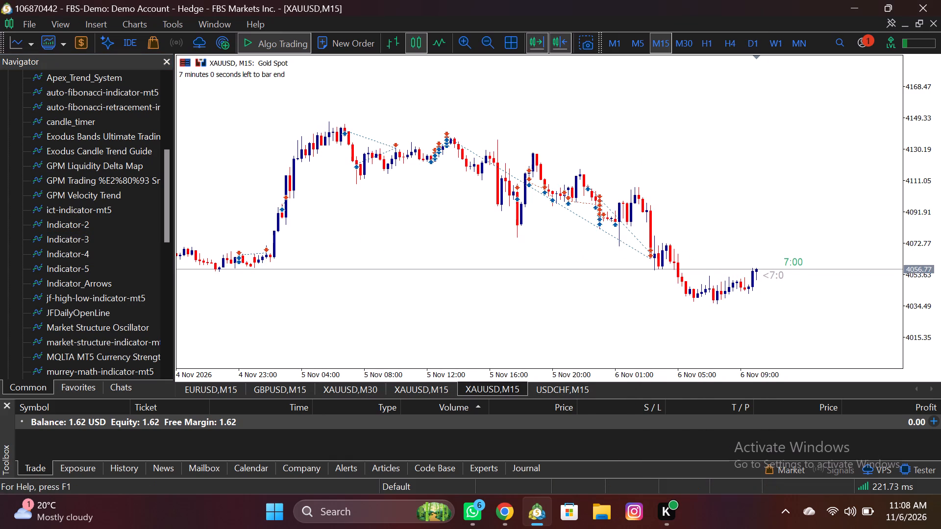
# Attach Indicator-4 to the XAUUSD M15 chart, checking its input parameters and keeping the defaults.
pyautogui.doubleClick(79, 242)
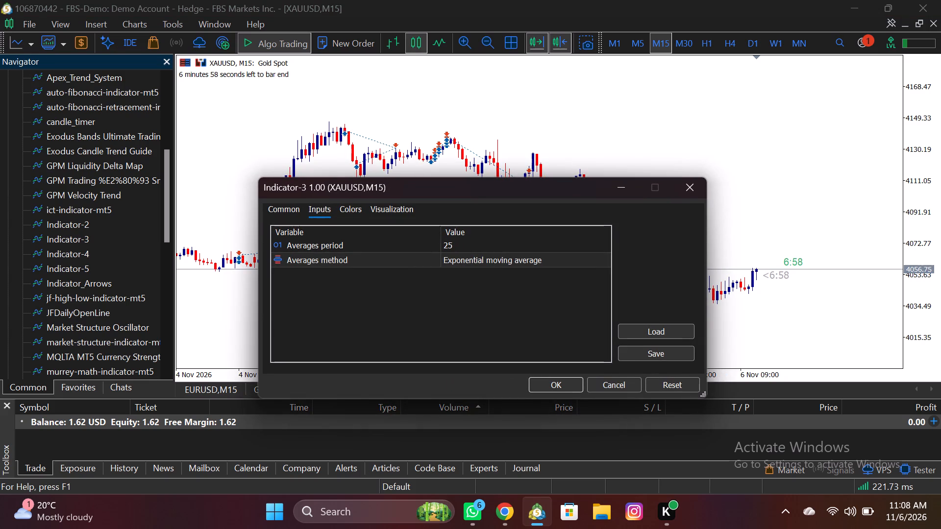
pyautogui.click(681, 186)
pyautogui.doubleClick(70, 255)
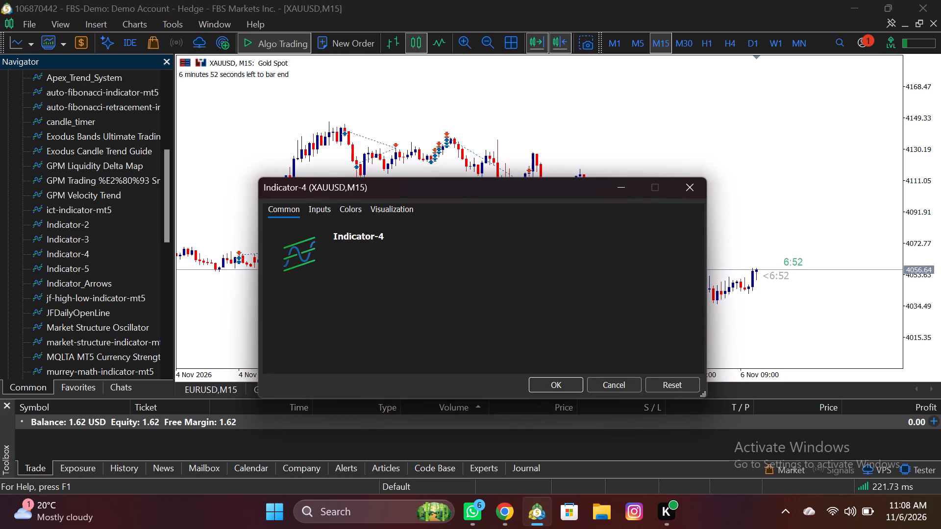
pyautogui.click(314, 201)
pyautogui.click(331, 215)
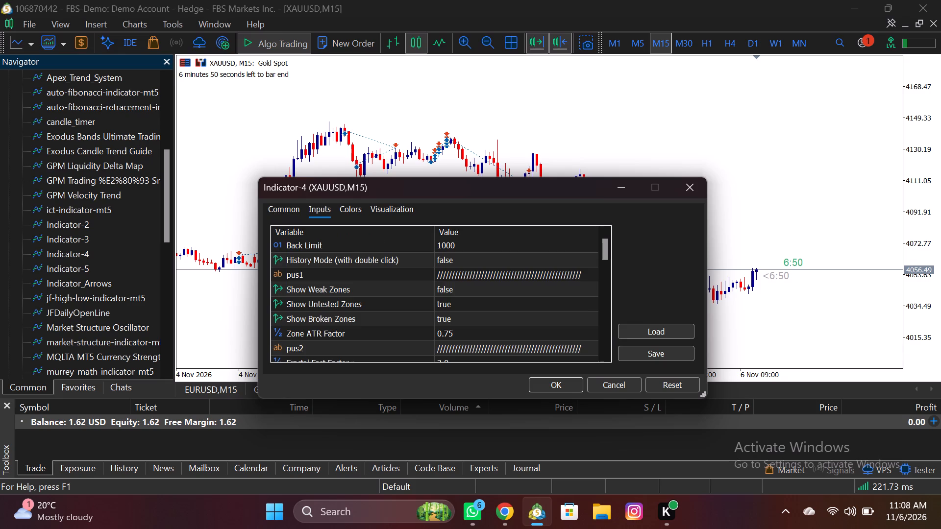
pyautogui.click(541, 375)
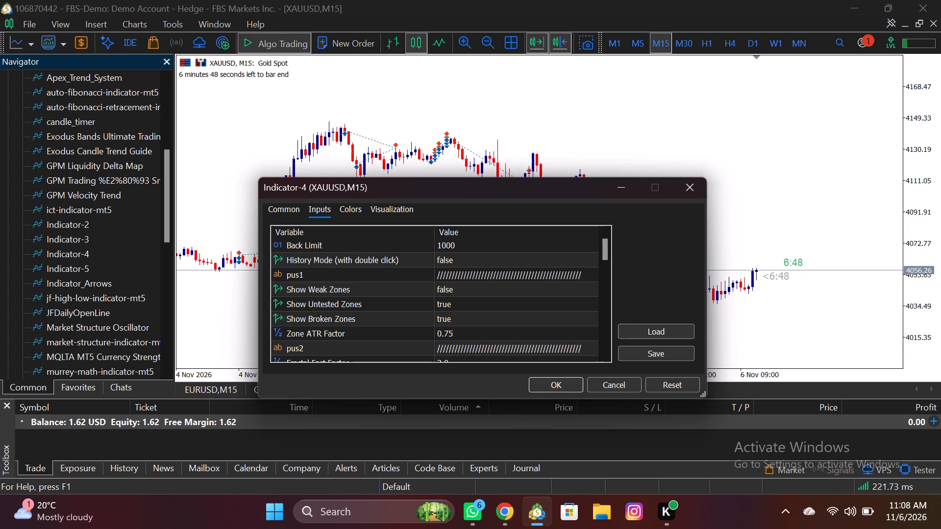
pyautogui.click(546, 382)
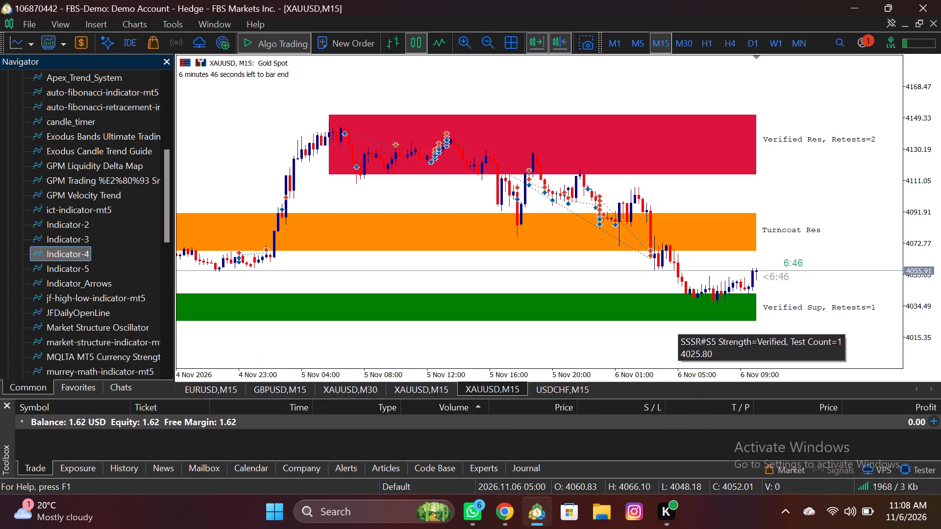
# Examine Indicator-4's support and resistance zones on the XAUUSD chart across the H1, M15 and M5 timeframes, ending on M15.
pyautogui.click(492, 43)
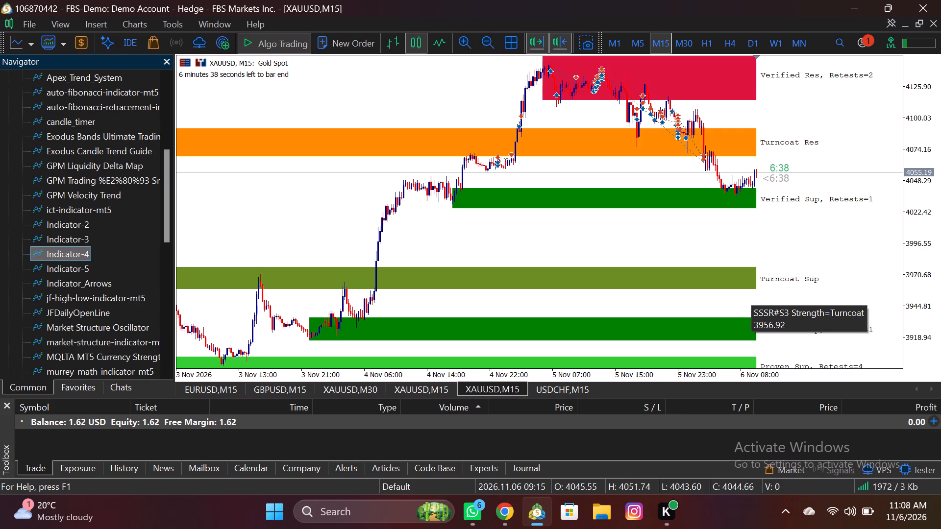
pyautogui.click(705, 47)
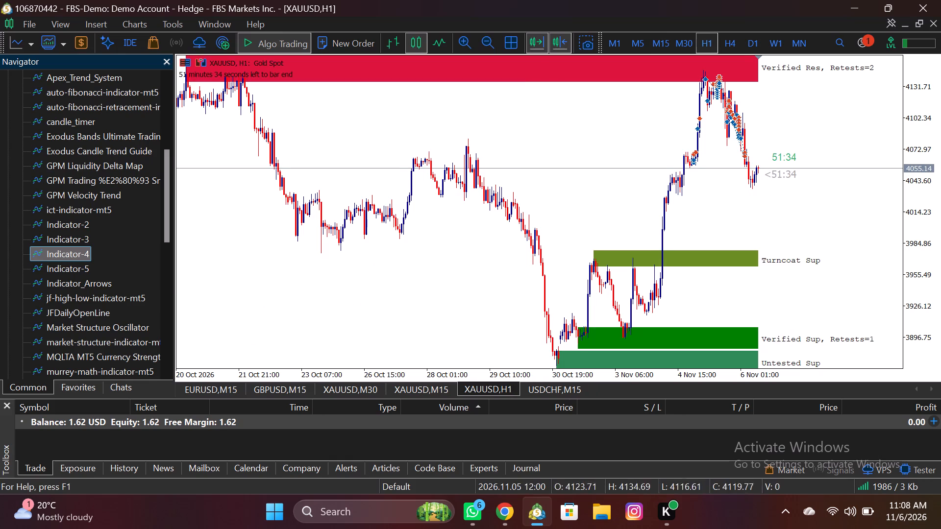
pyautogui.moveTo(628, 225); pyautogui.dragTo(618, 170)
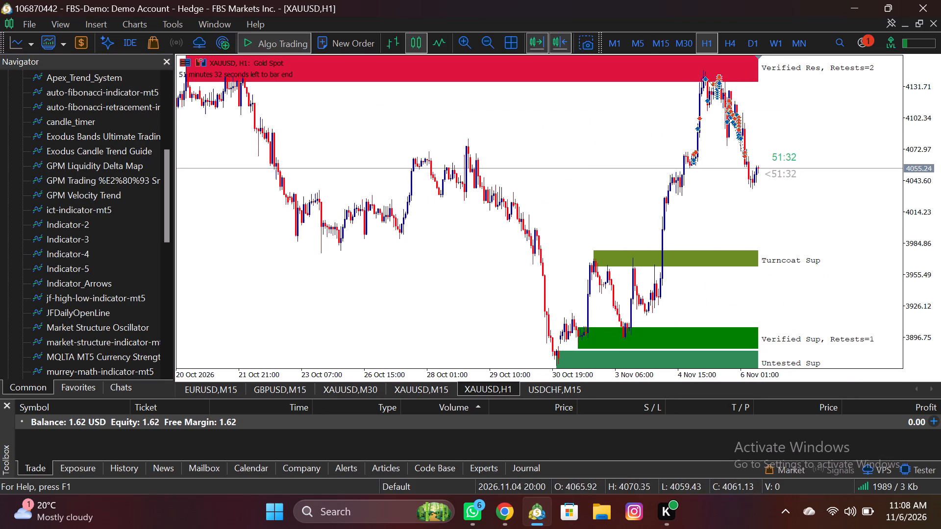
pyautogui.click(663, 39)
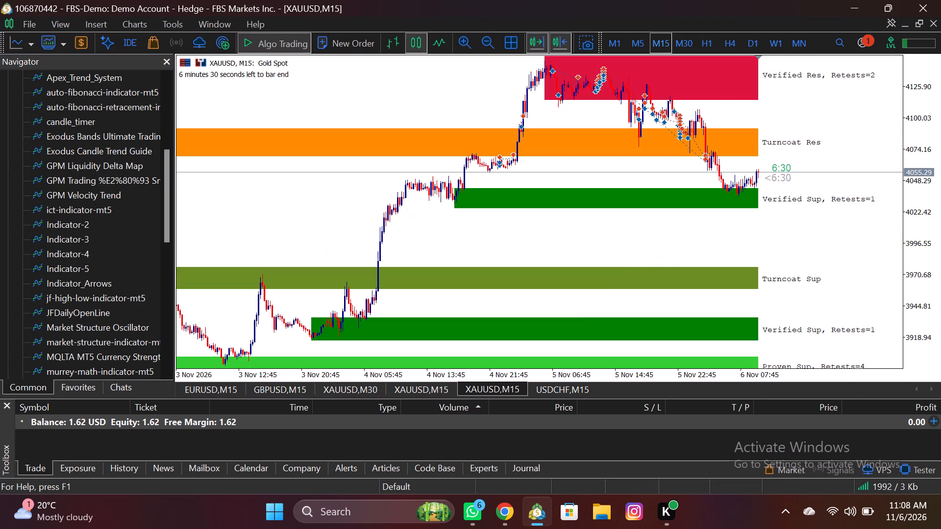
pyautogui.click(637, 43)
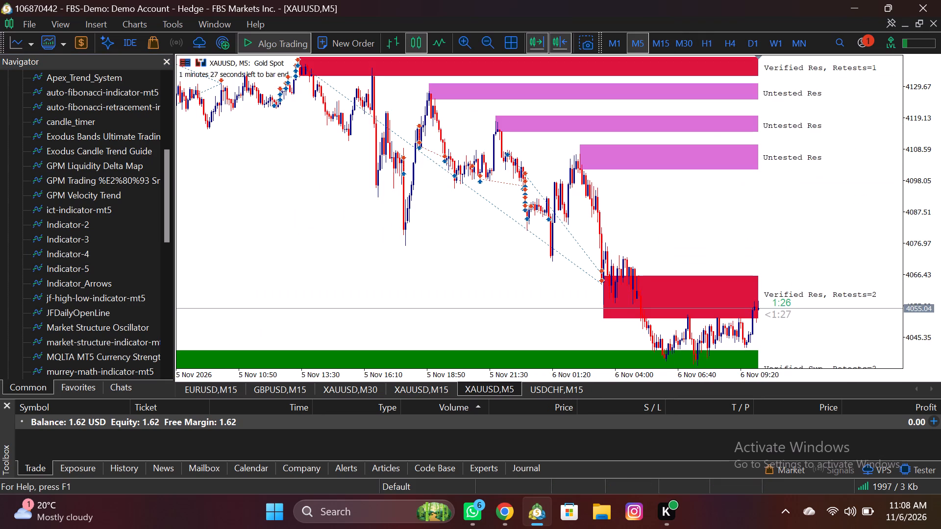
pyautogui.moveTo(915, 122); pyautogui.dragTo(918, 152)
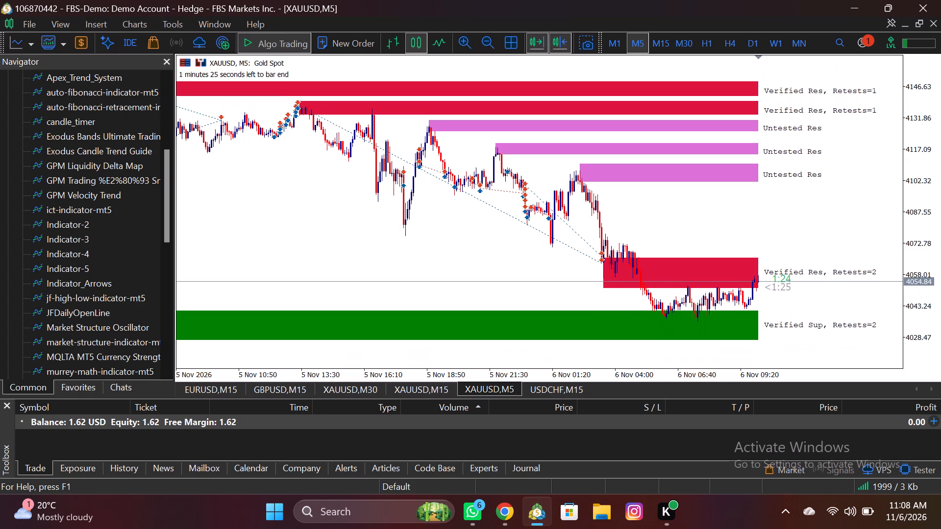
pyautogui.moveTo(918, 152); pyautogui.dragTo(918, 131)
pyautogui.moveTo(918, 131); pyautogui.dragTo(916, 140)
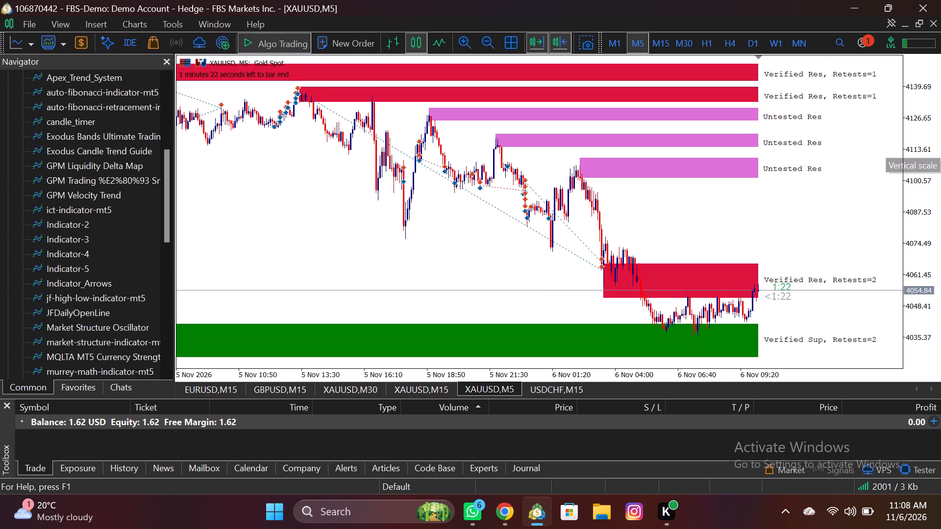
pyautogui.click(661, 39)
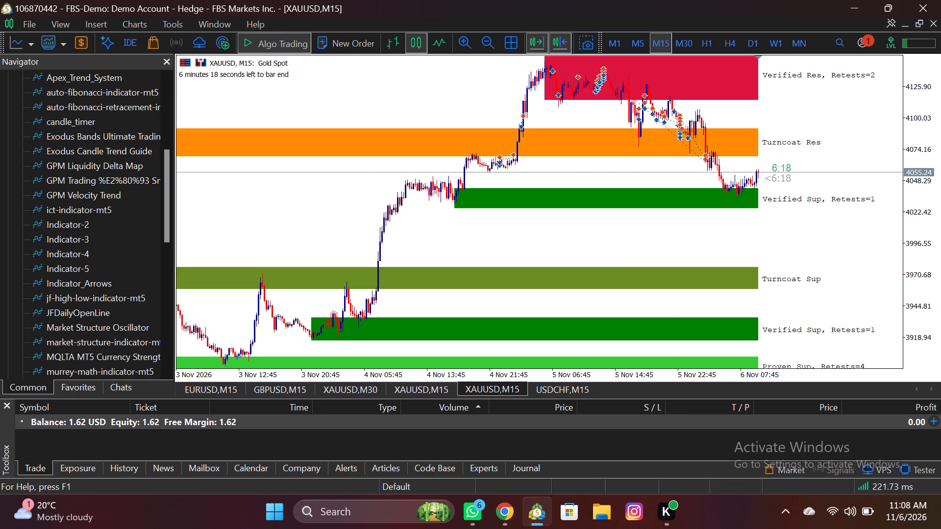
# Review the list of indicators applied to the XAUUSD M15 chart.
pyautogui.rightClick(400, 250)
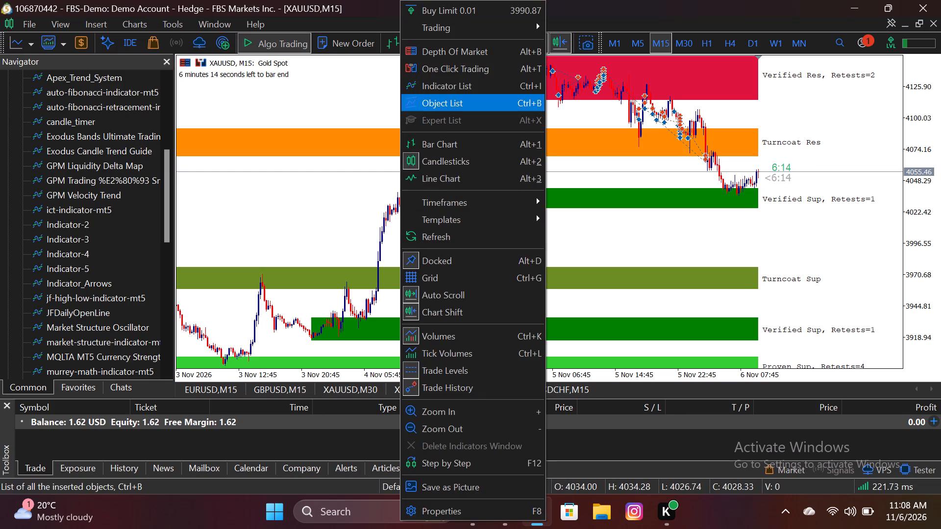
pyautogui.click(458, 84)
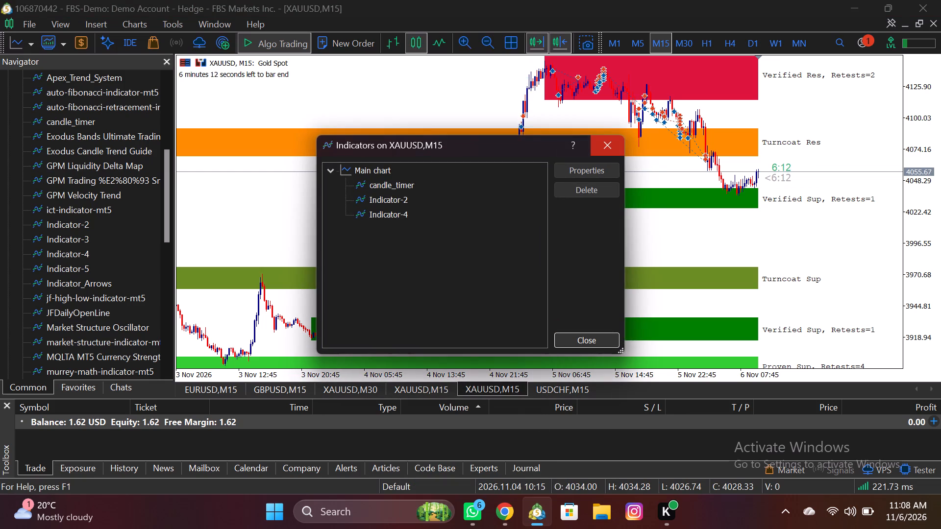
pyautogui.click(607, 144)
# Attach Indicator-5 to the XAUUSD M15 chart, checking its input parameters and keeping the defaults.
pyautogui.doubleClick(77, 269)
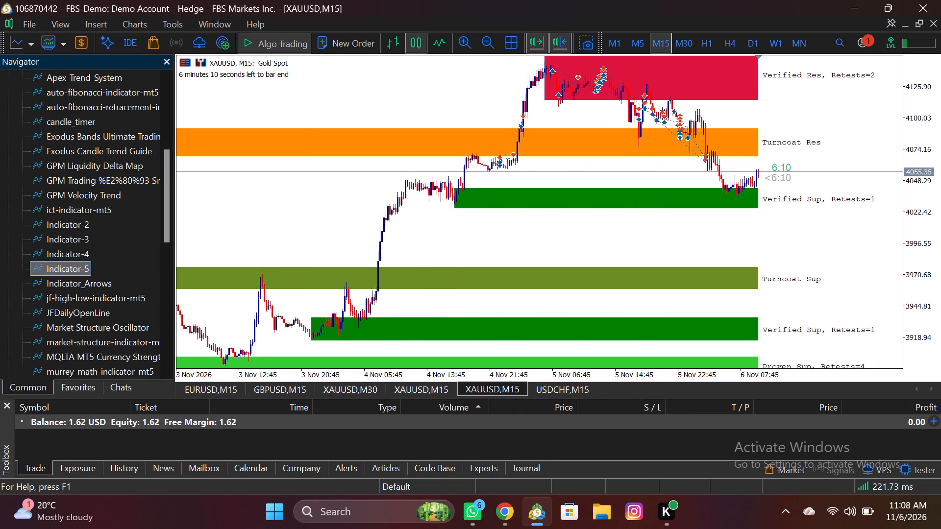
pyautogui.doubleClick(79, 270)
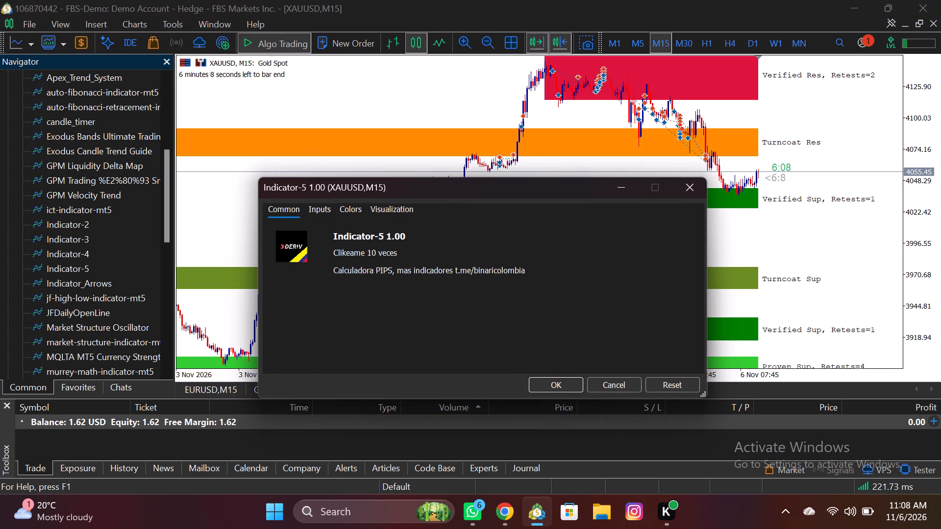
pyautogui.click(317, 210)
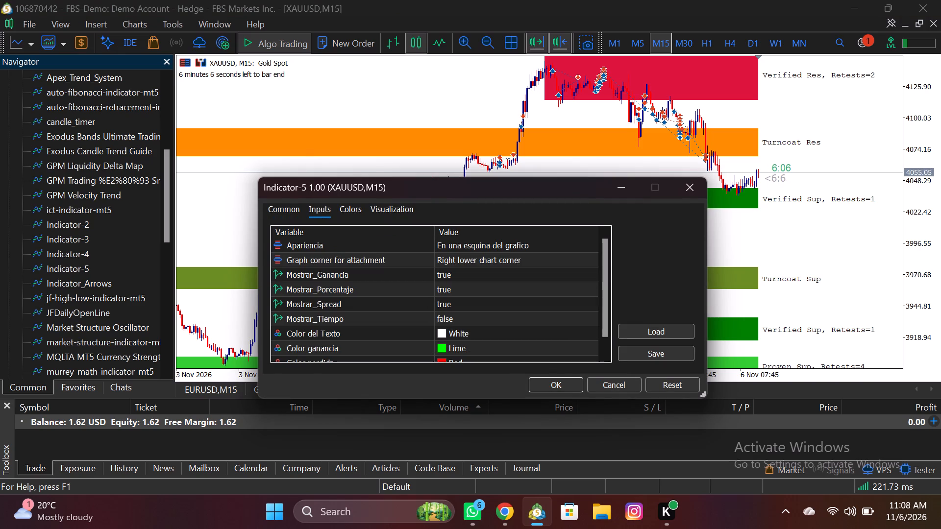
pyautogui.click(549, 382)
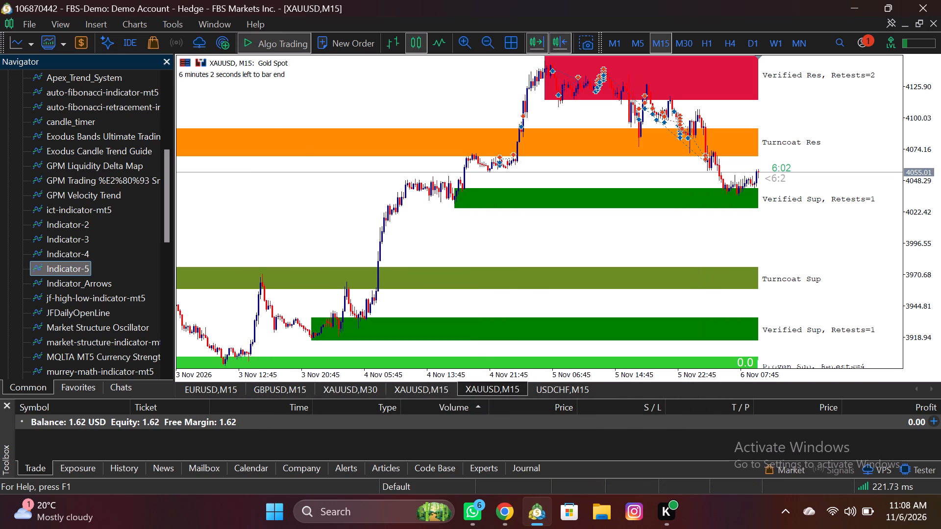
pyautogui.moveTo(912, 136); pyautogui.dragTo(910, 154)
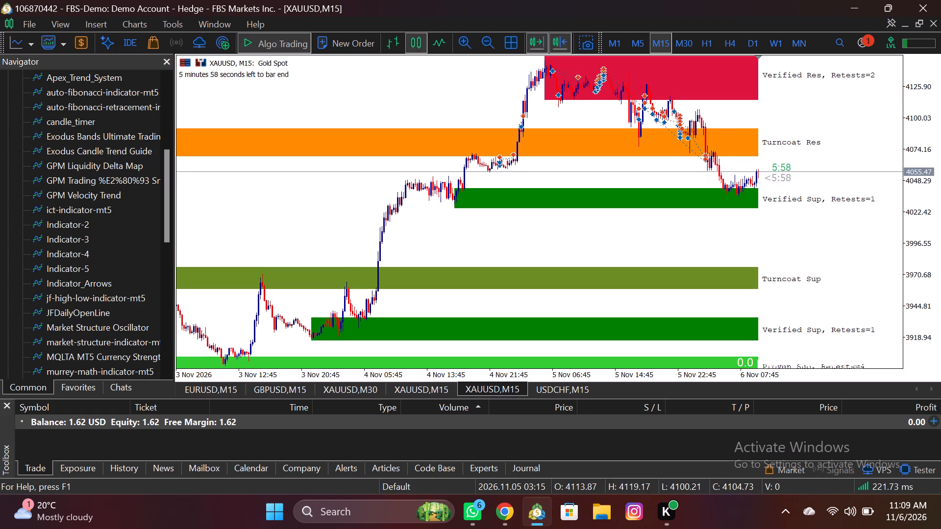
# Attach Indicator_Arrows to the XAUUSD M15 chart, checking its input parameters and keeping the defaults.
pyautogui.doubleClick(94, 285)
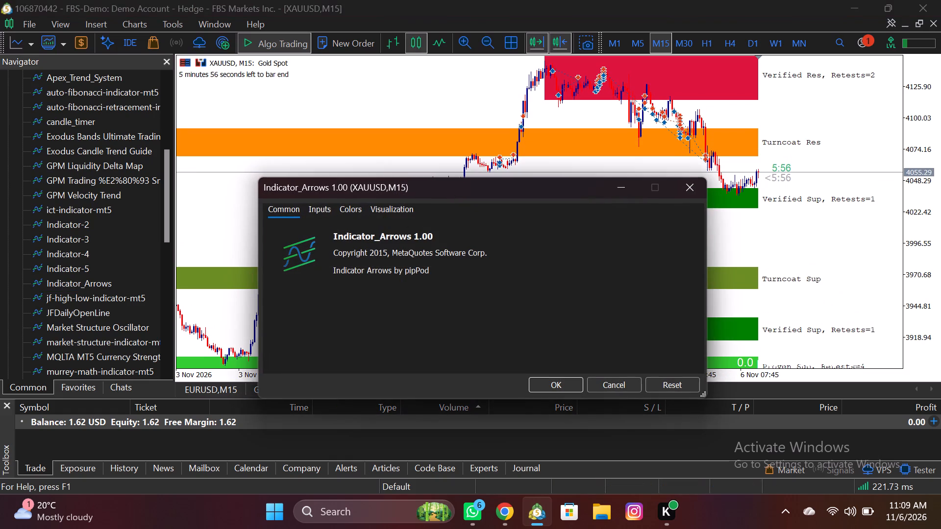
pyautogui.click(322, 213)
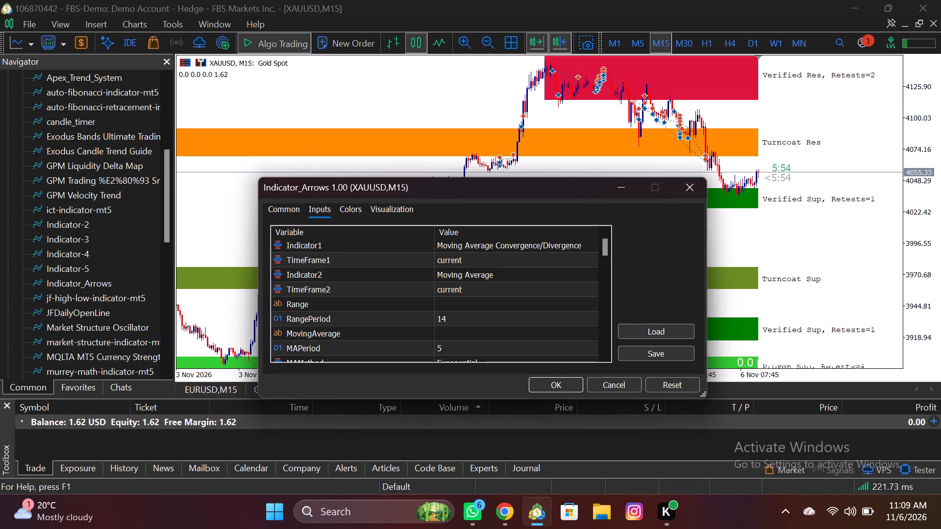
pyautogui.click(295, 213)
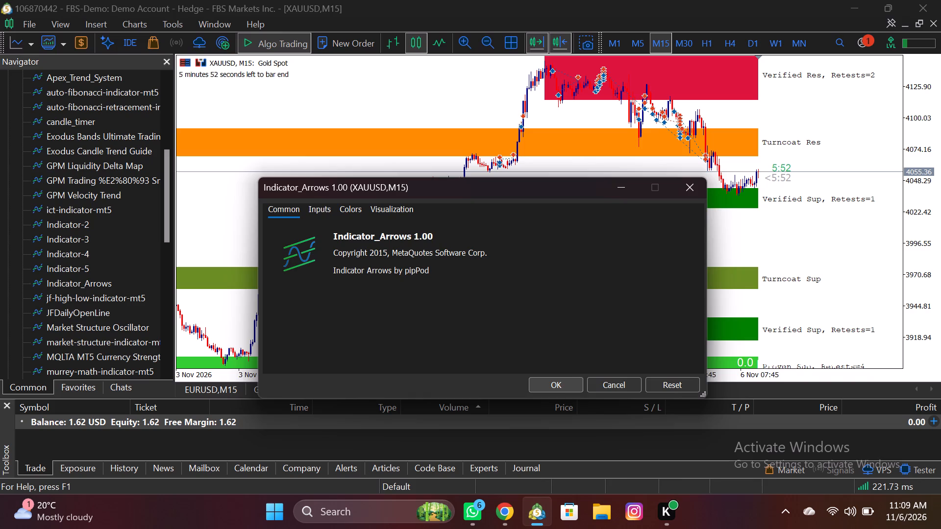
pyautogui.click(566, 380)
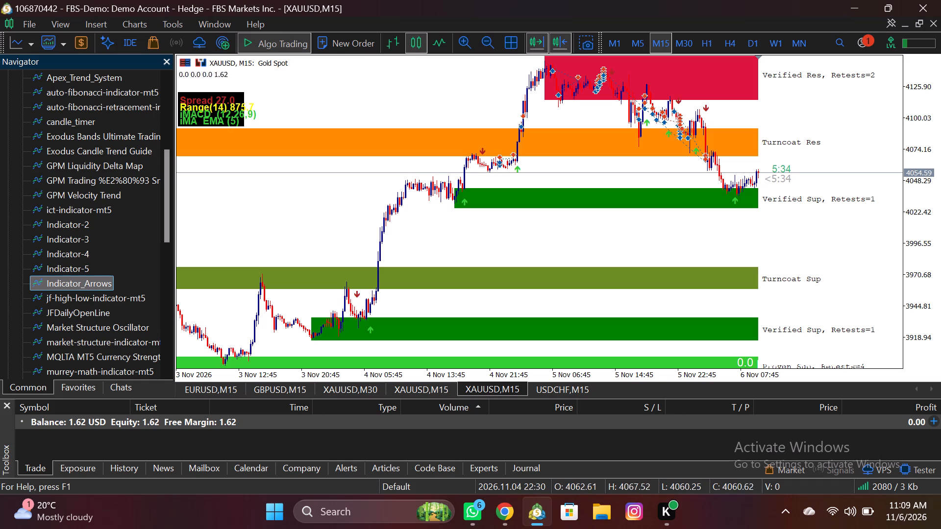
# Attach jf-high-low-indicator-mt5 to the XAUUSD M15 chart with its default settings.
pyautogui.doubleClick(80, 299)
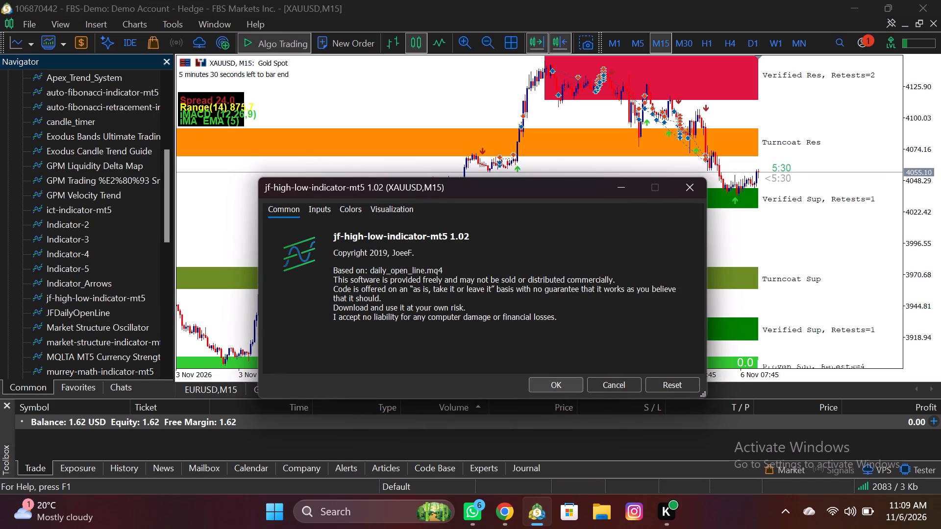
pyautogui.click(566, 384)
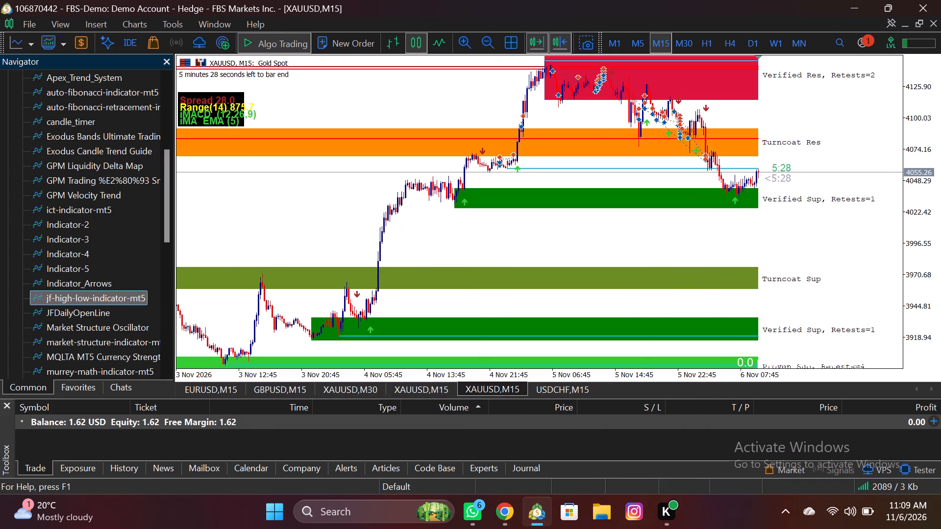
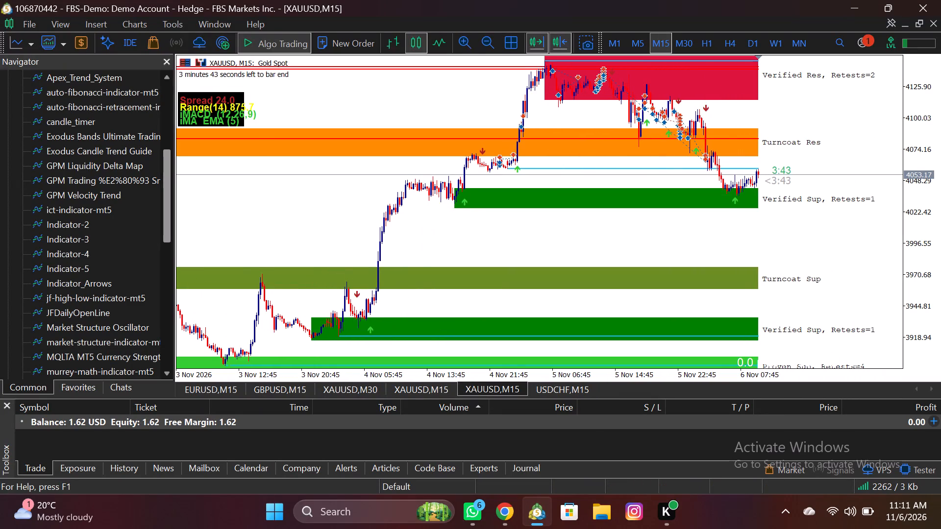
# Switch to the USDCHF M15 chart and attach JFDailyOpenLine with its default settings, inspecting its lines on earlier candles.
pyautogui.moveTo(164, 238); pyautogui.dragTo(169, 249)
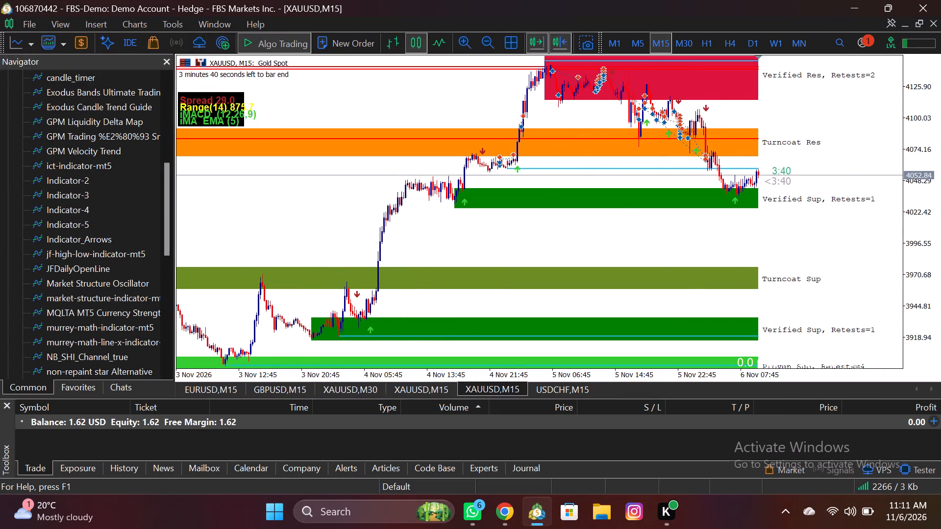
pyautogui.click(554, 385)
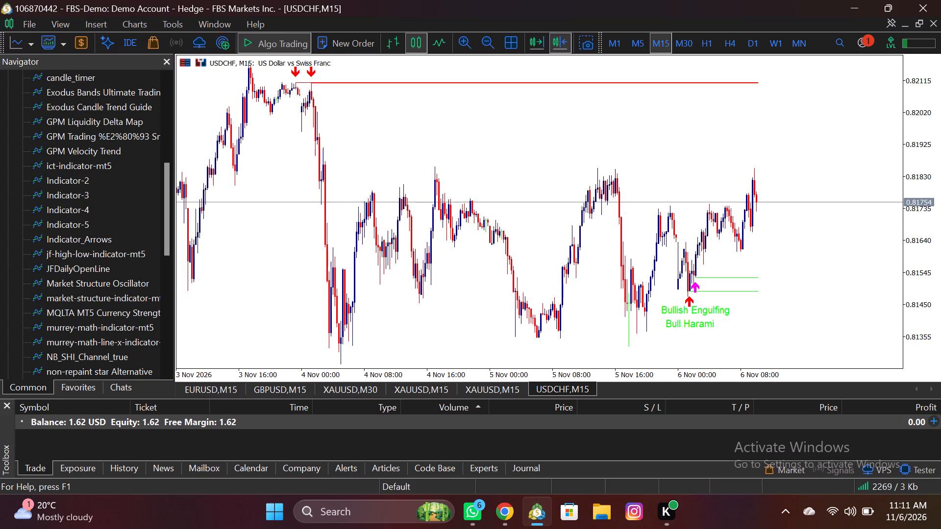
pyautogui.doubleClick(81, 268)
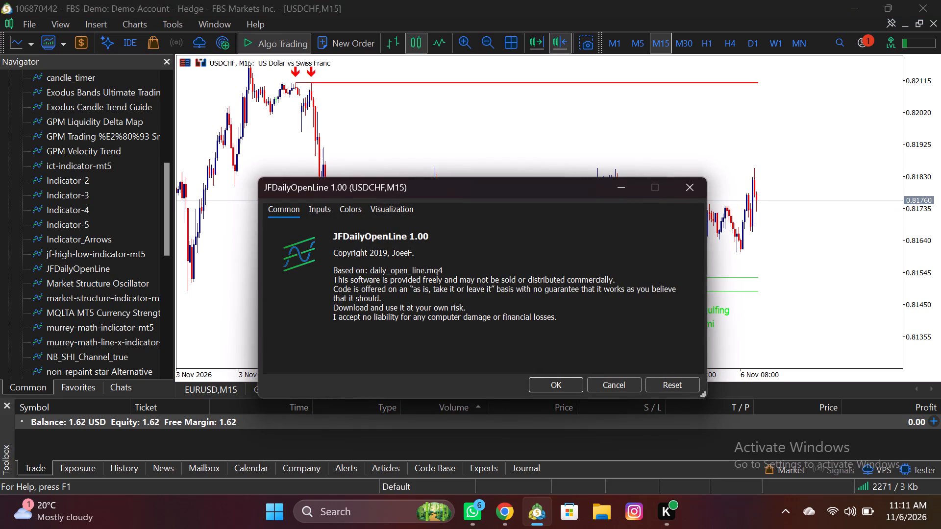
pyautogui.click(560, 382)
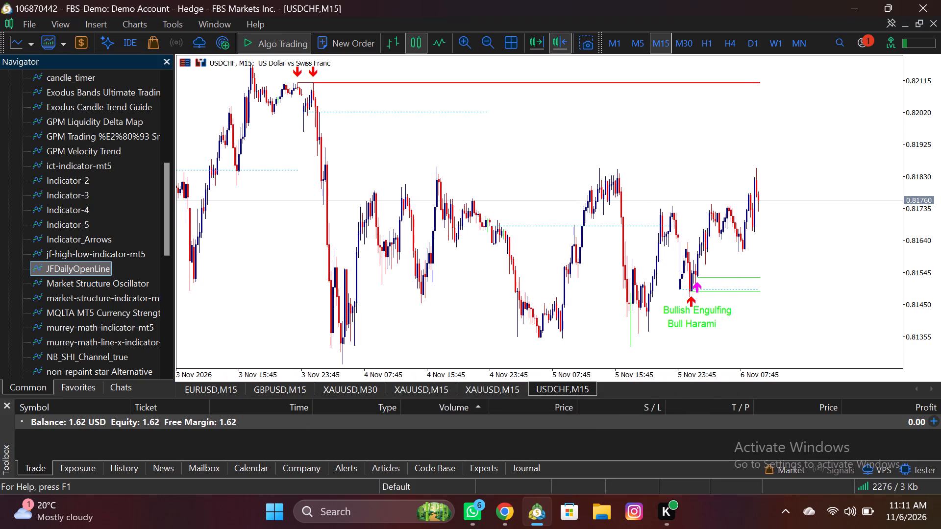
pyautogui.moveTo(919, 171); pyautogui.dragTo(926, 208)
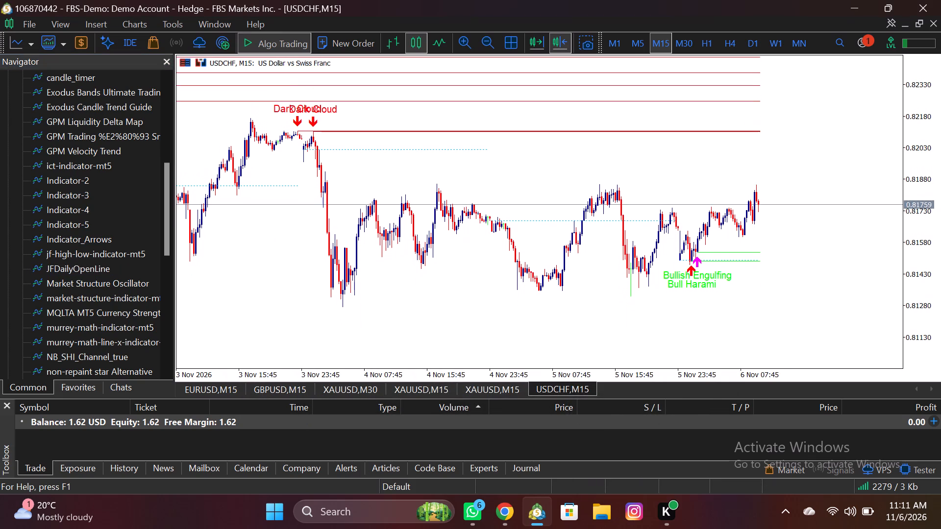
pyautogui.moveTo(926, 208); pyautogui.dragTo(917, 213)
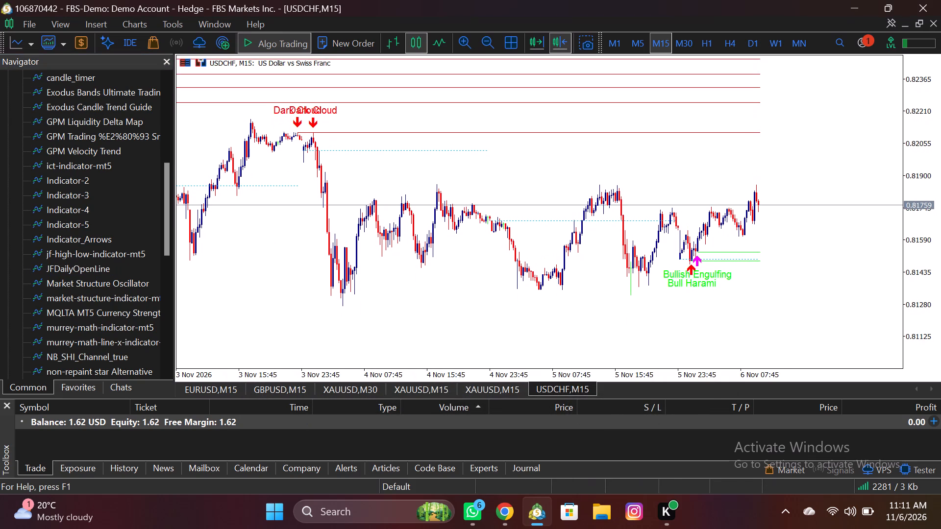
pyautogui.moveTo(281, 179); pyautogui.dragTo(809, 239)
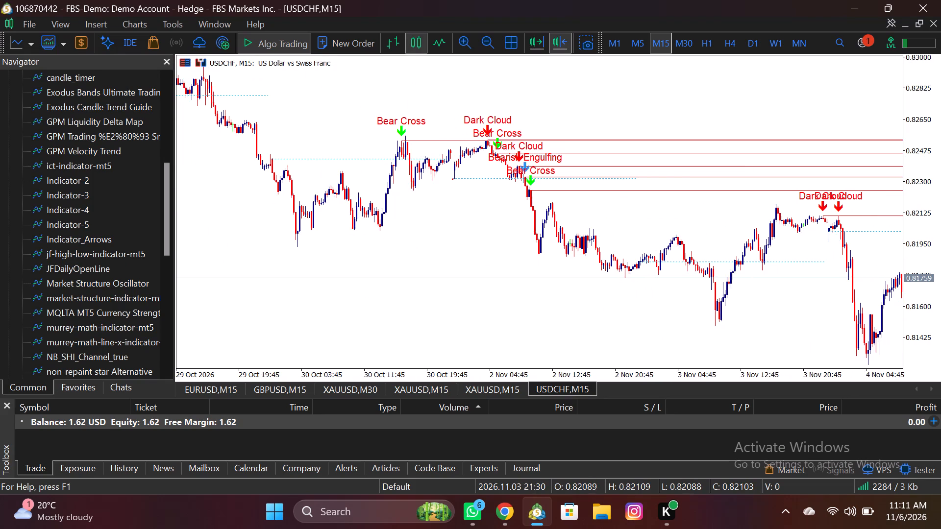
pyautogui.moveTo(809, 239); pyautogui.dragTo(320, 91)
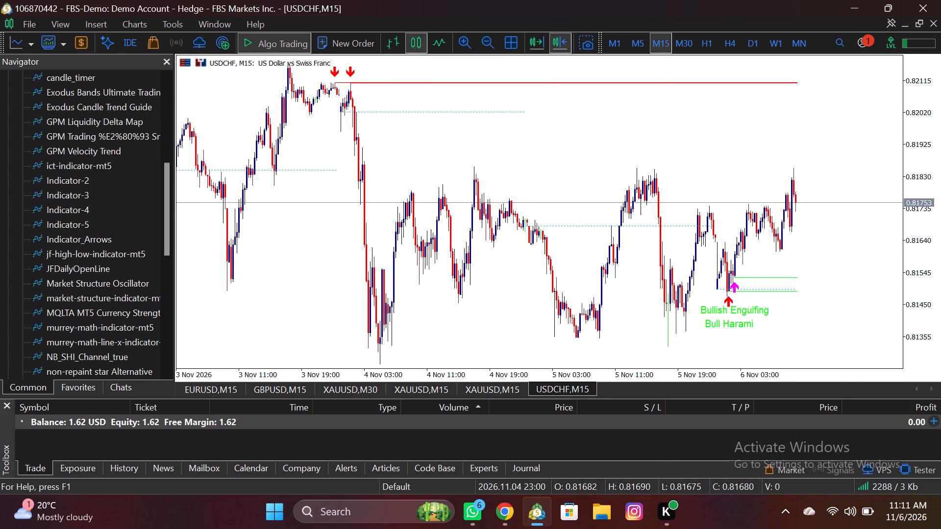
# Delete JFDailyOpenLine from the indicators applied to the USDCHF M15 chart.
pyautogui.rightClick(520, 95)
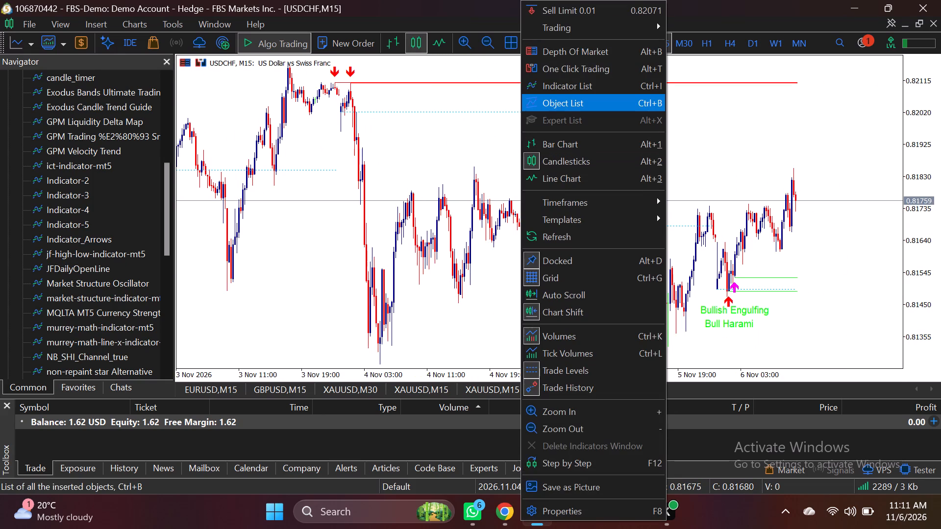
pyautogui.click(592, 85)
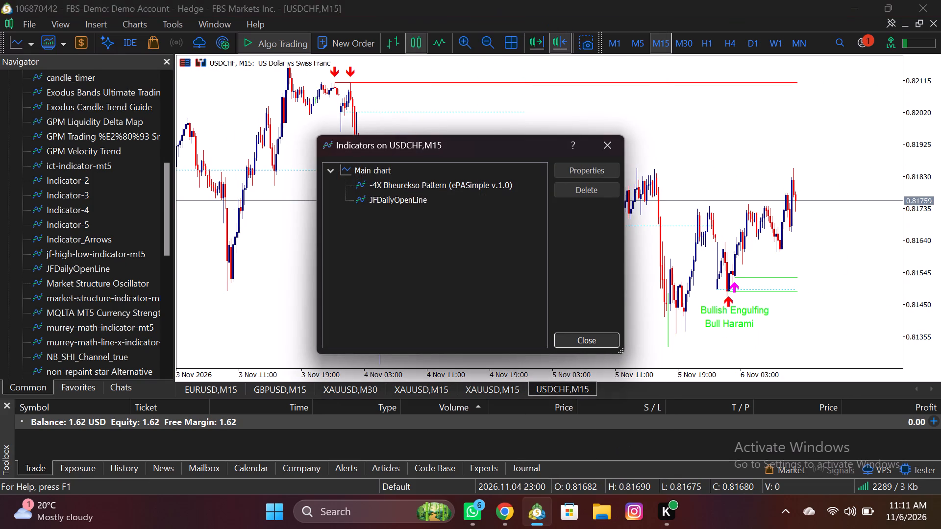
pyautogui.click(414, 202)
pyautogui.click(566, 186)
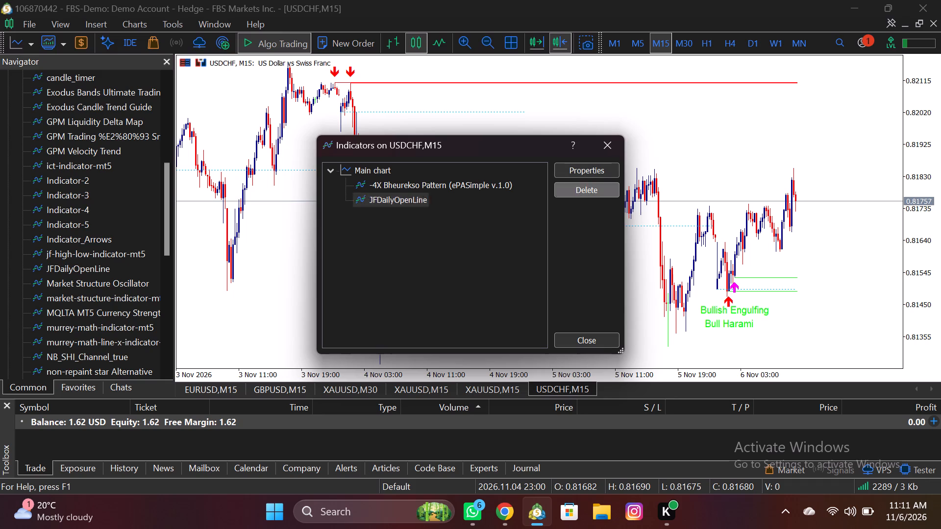
pyautogui.click(603, 151)
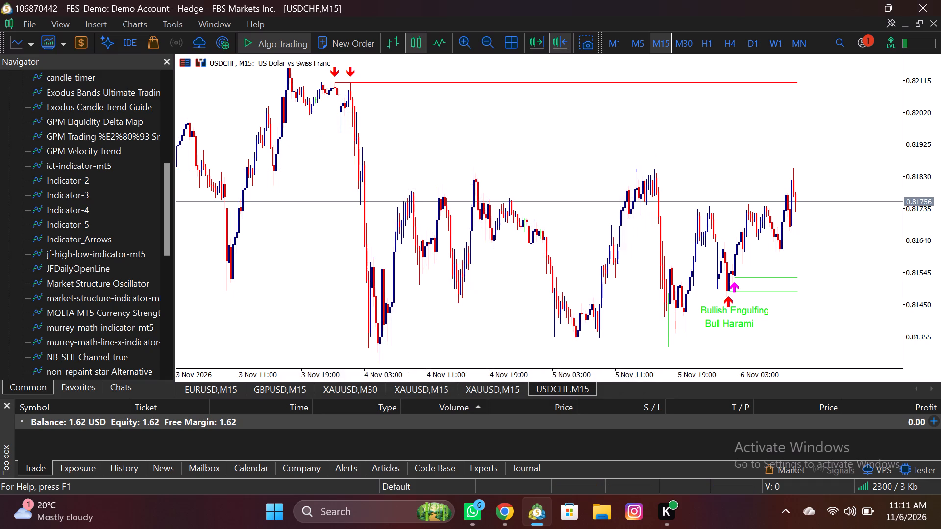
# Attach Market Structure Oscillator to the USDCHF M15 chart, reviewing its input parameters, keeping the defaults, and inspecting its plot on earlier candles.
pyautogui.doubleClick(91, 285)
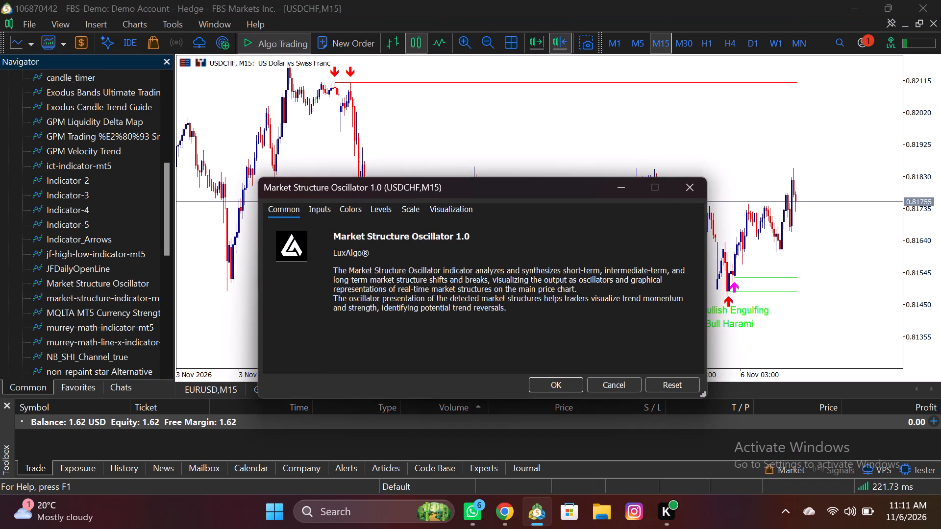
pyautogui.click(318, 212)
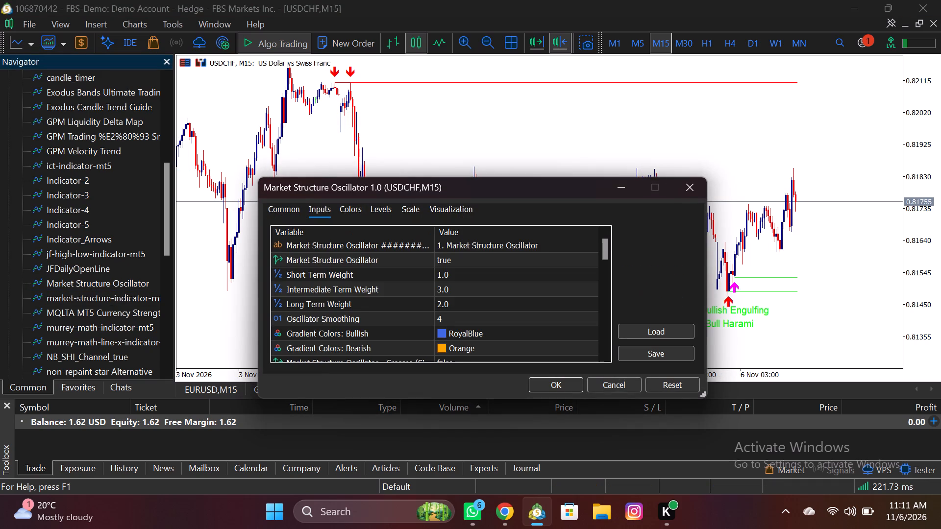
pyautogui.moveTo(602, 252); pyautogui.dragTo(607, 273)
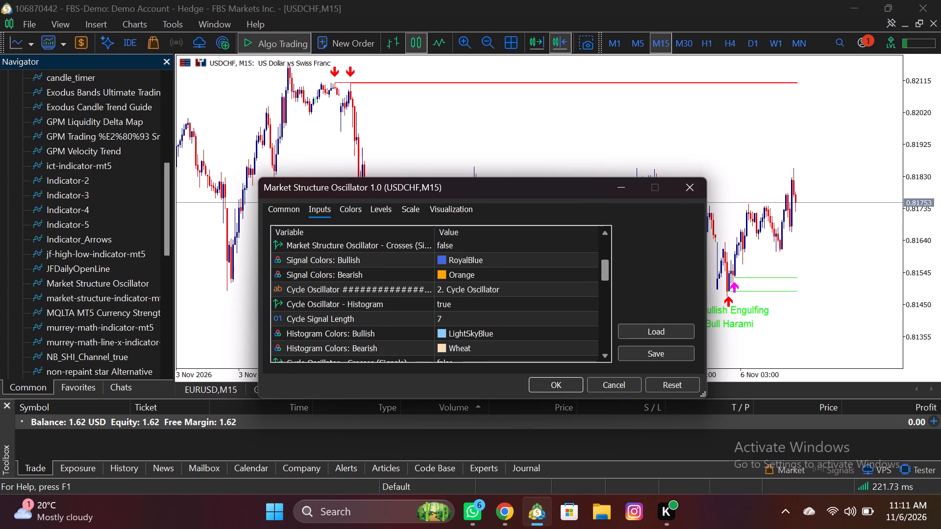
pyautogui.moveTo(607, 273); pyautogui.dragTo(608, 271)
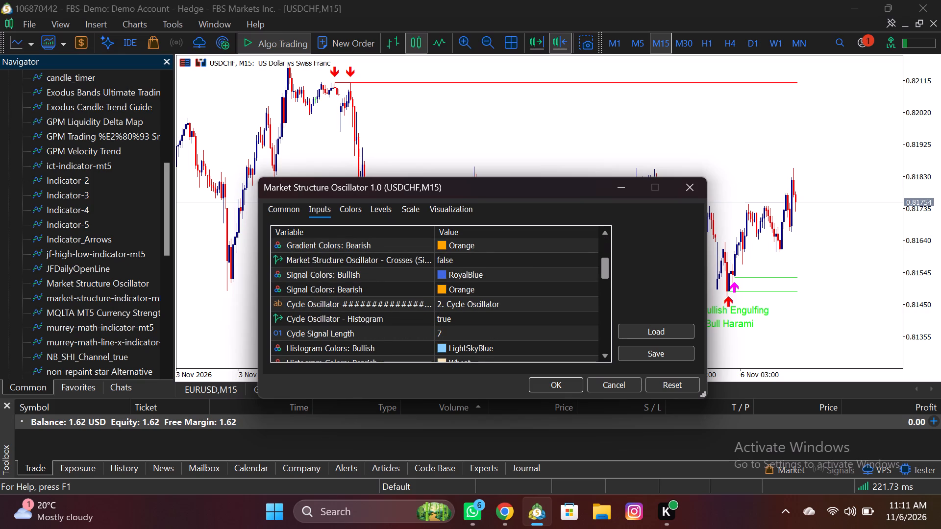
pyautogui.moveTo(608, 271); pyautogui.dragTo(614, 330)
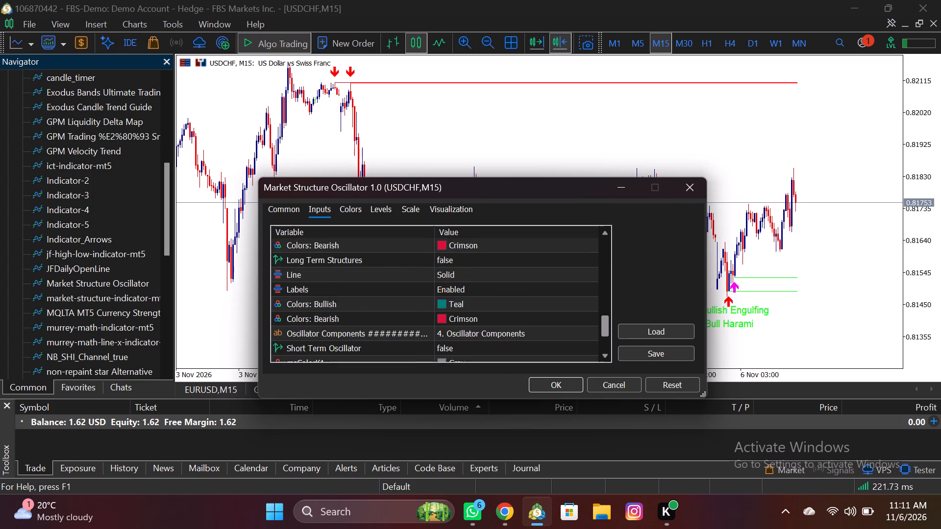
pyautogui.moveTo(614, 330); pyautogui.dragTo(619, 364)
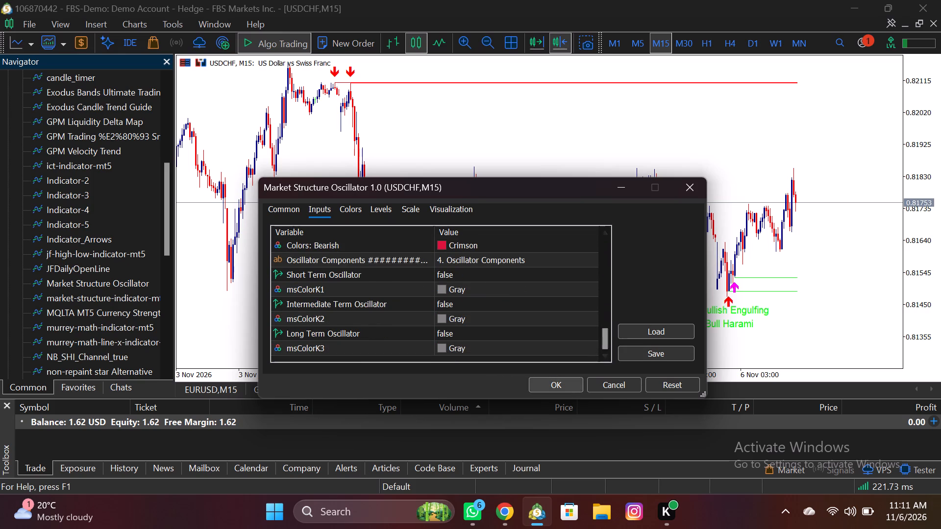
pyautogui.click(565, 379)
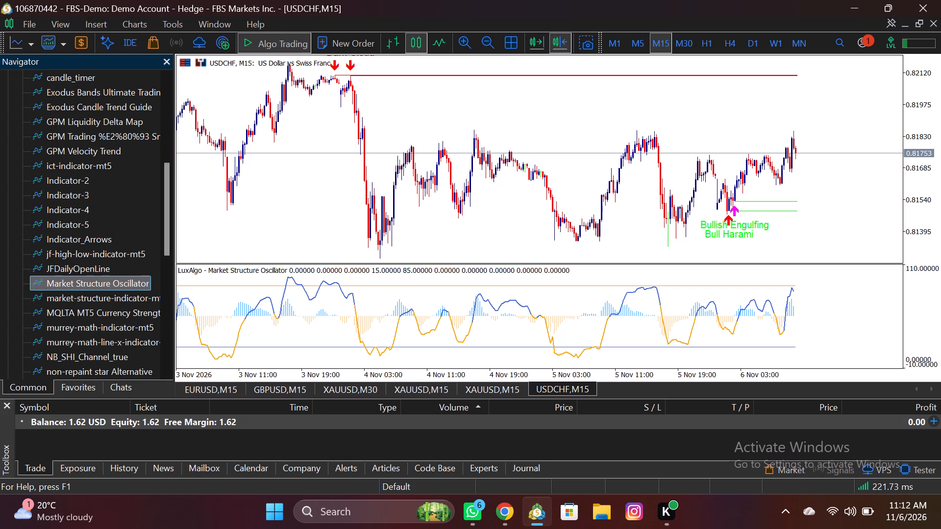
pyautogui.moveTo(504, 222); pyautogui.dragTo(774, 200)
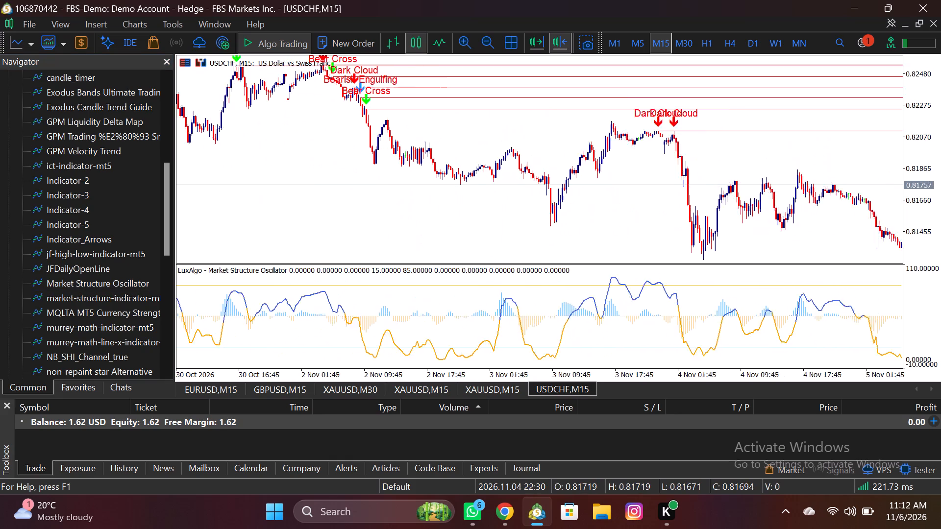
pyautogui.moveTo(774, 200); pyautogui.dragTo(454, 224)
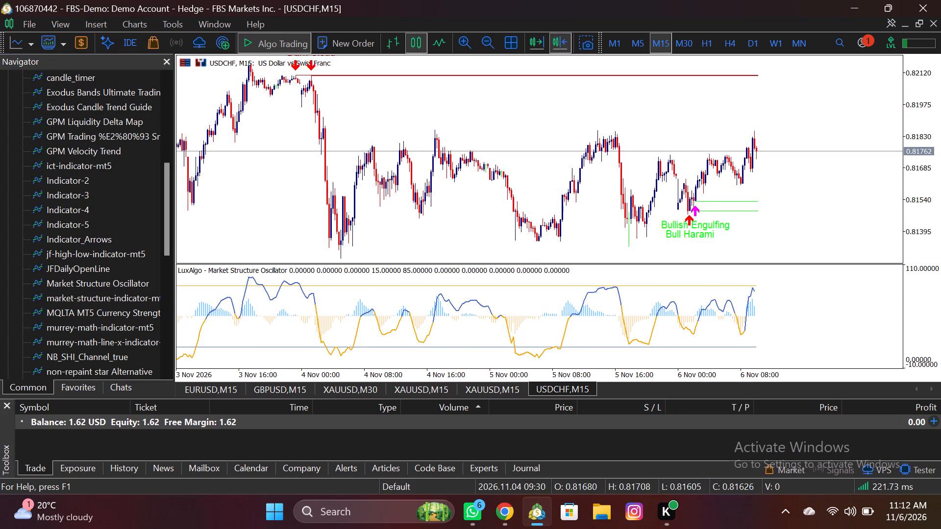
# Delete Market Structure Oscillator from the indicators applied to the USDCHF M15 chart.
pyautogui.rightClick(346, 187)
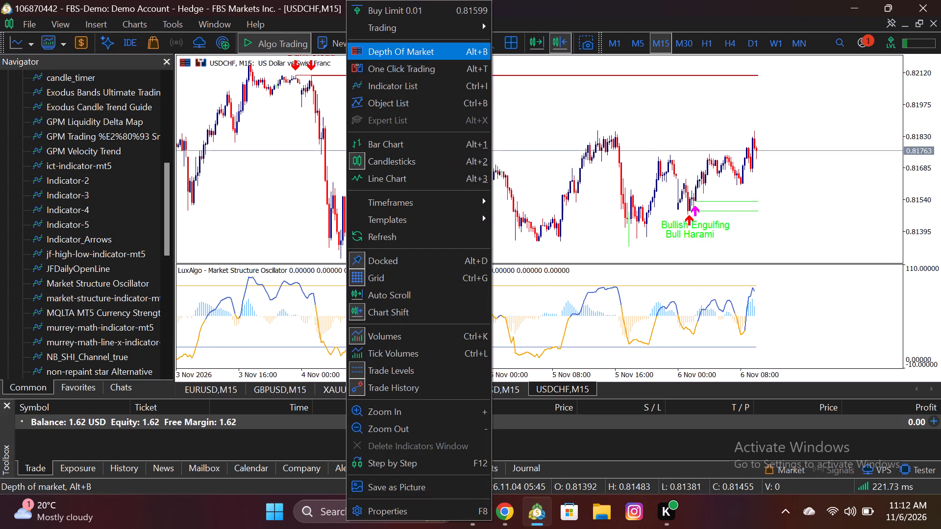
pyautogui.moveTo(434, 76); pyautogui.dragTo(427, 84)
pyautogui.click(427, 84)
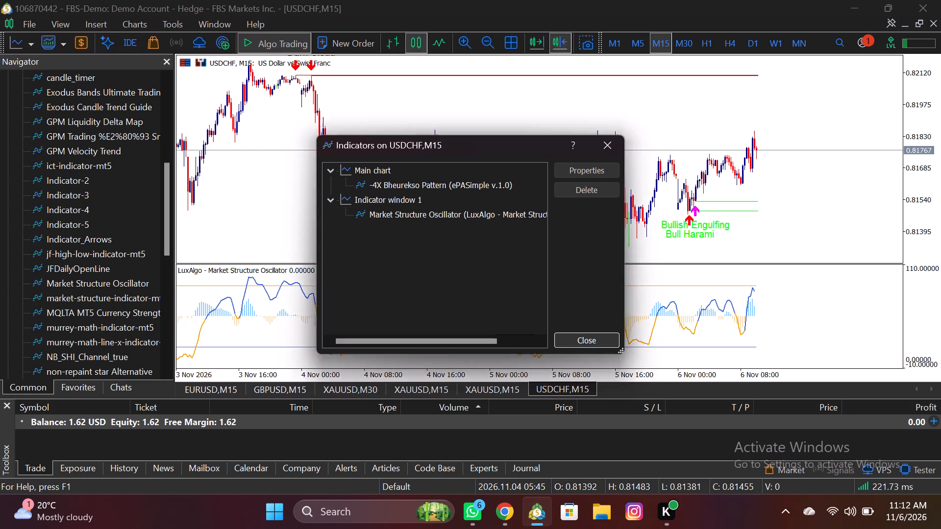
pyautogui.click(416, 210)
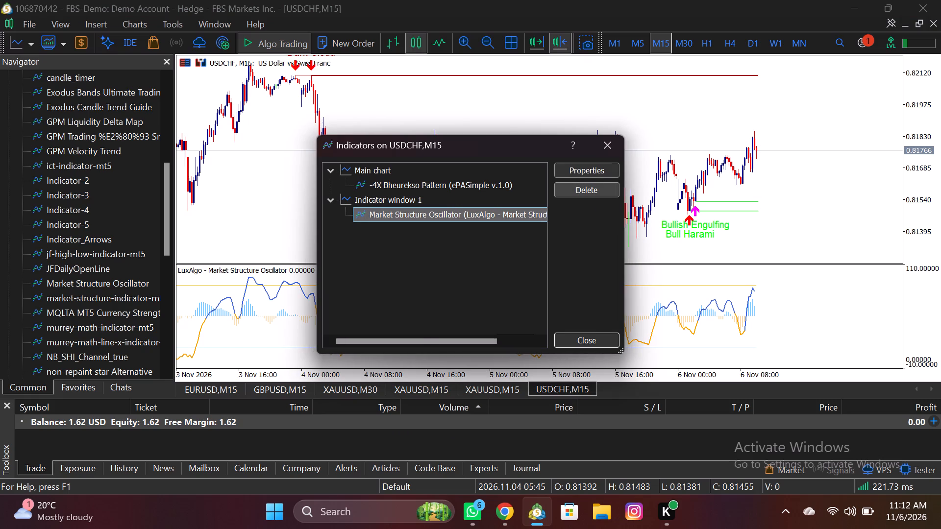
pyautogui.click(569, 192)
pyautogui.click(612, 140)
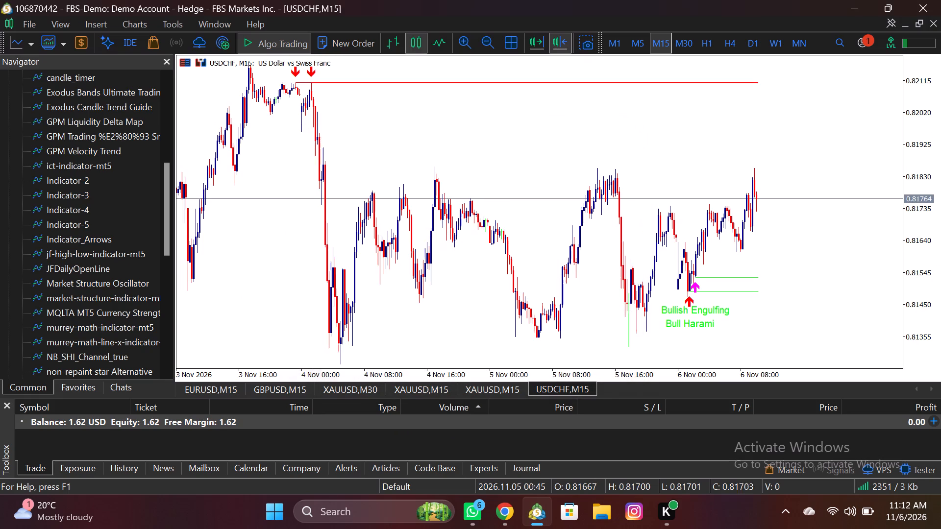
# Attach market-structure-indicator-mt5 to the USDCHF M15 chart, checking its input parameters and keeping the defaults.
pyautogui.doubleClick(80, 296)
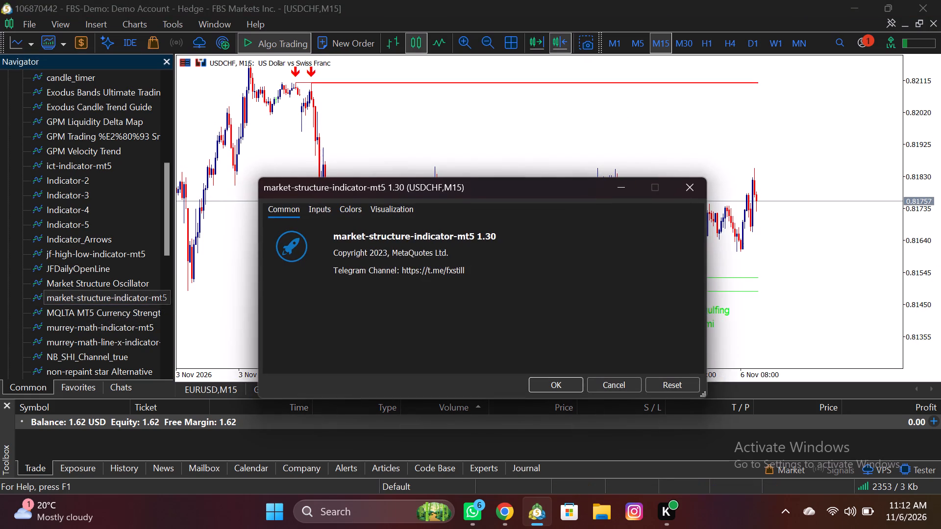
pyautogui.click(322, 211)
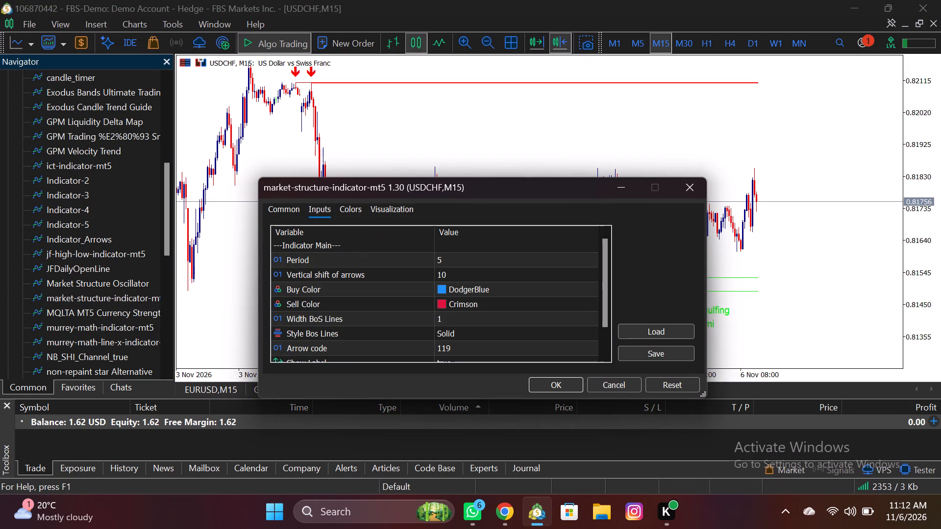
pyautogui.moveTo(606, 251); pyautogui.dragTo(606, 316)
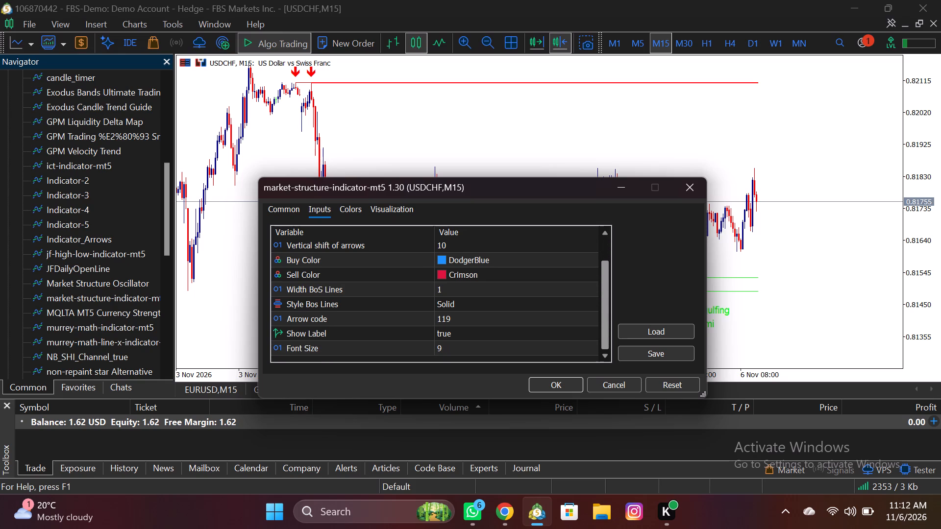
pyautogui.click(566, 383)
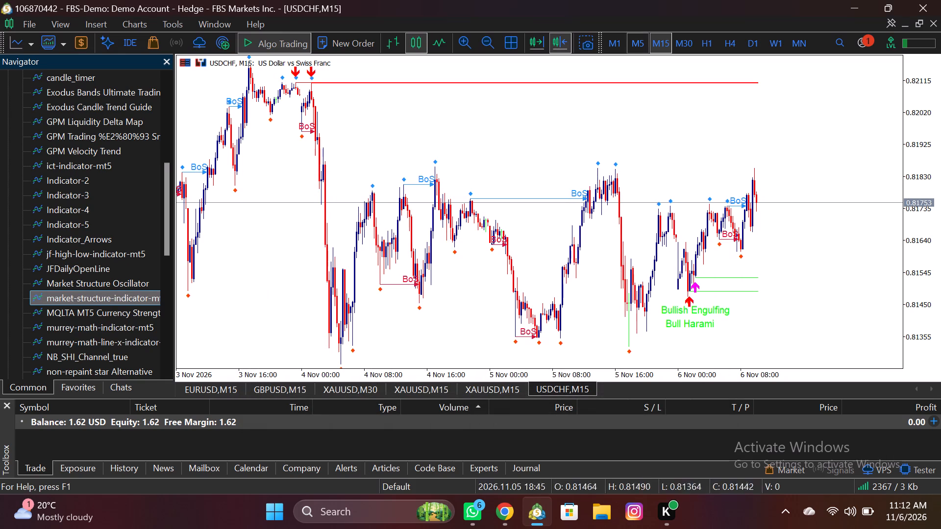
# Examine the BoS markings on the USDCHF M15 chart, switch it to the H1 timeframe and inspect them there.
pyautogui.click(462, 34)
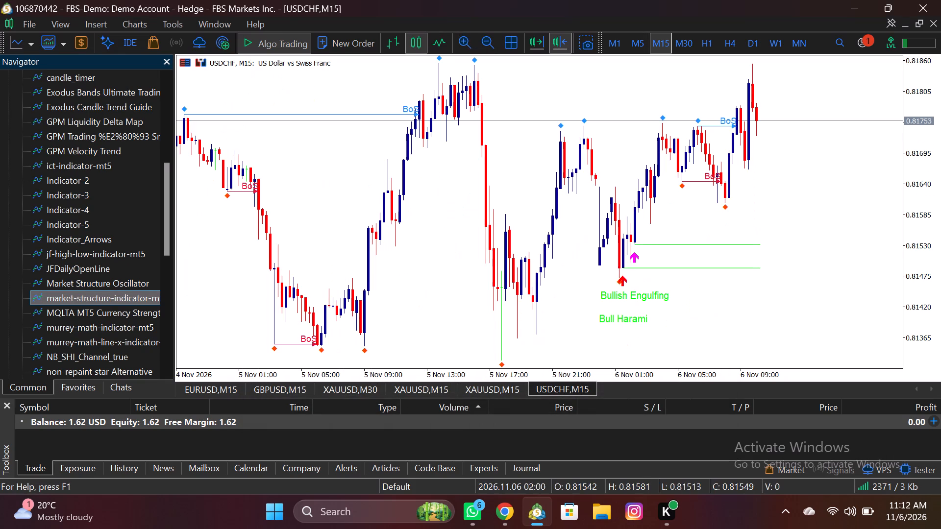
pyautogui.moveTo(928, 149); pyautogui.dragTo(927, 216)
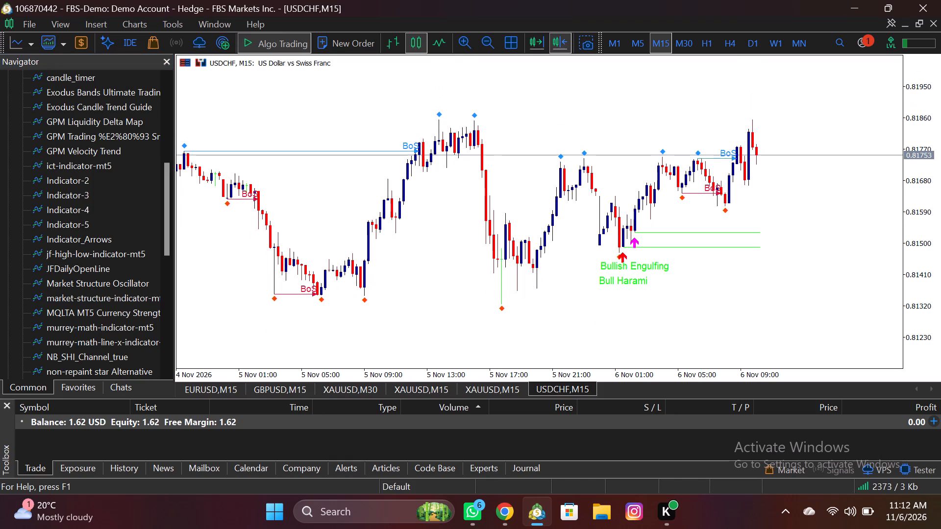
pyautogui.click(708, 48)
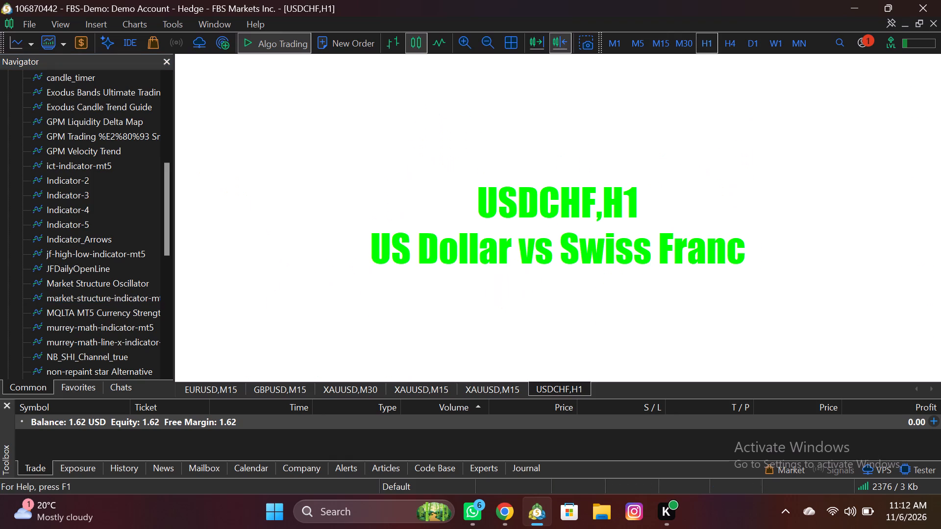
pyautogui.moveTo(936, 108); pyautogui.dragTo(903, 242)
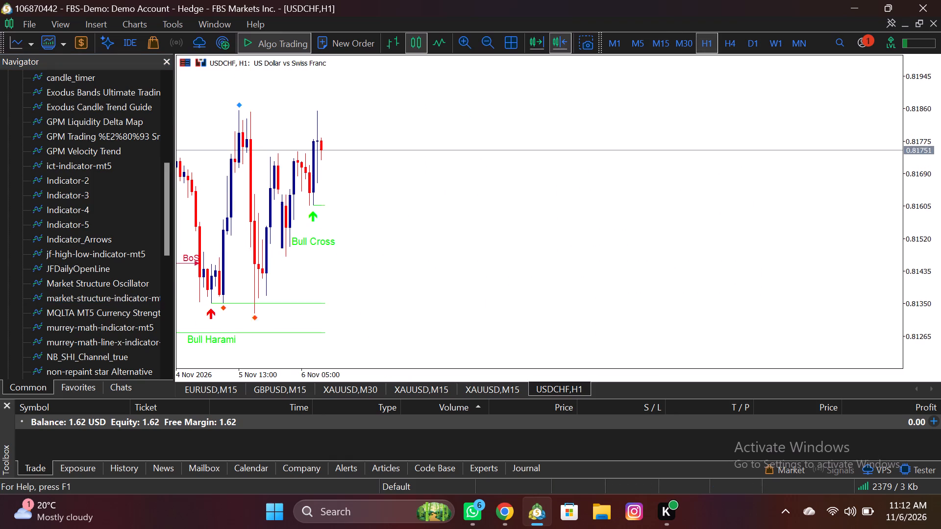
pyautogui.moveTo(903, 242); pyautogui.dragTo(901, 263)
pyautogui.moveTo(340, 305); pyautogui.dragTo(823, 289)
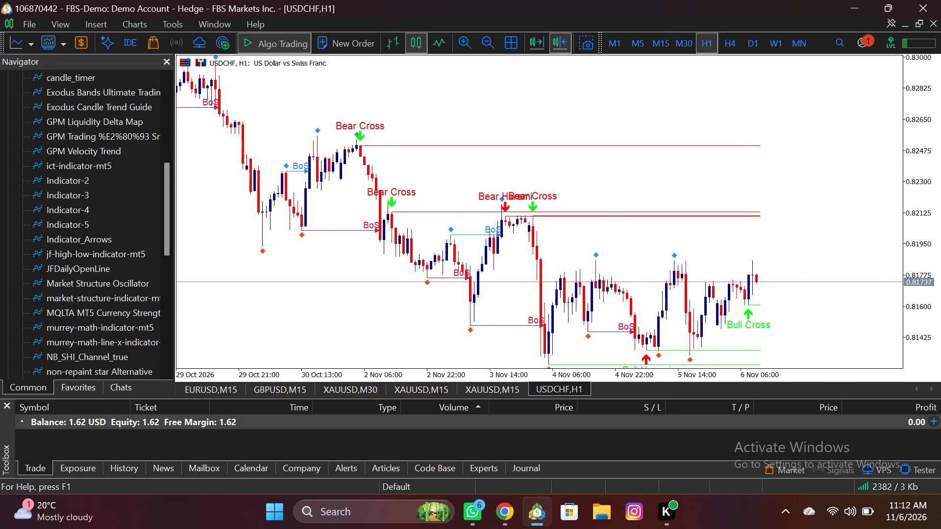
pyautogui.moveTo(823, 289); pyautogui.dragTo(817, 287)
# Delete the -4X Bheurekso Pattern indicator from the indicators applied to the USDCHF H1 chart.
pyautogui.rightClick(783, 263)
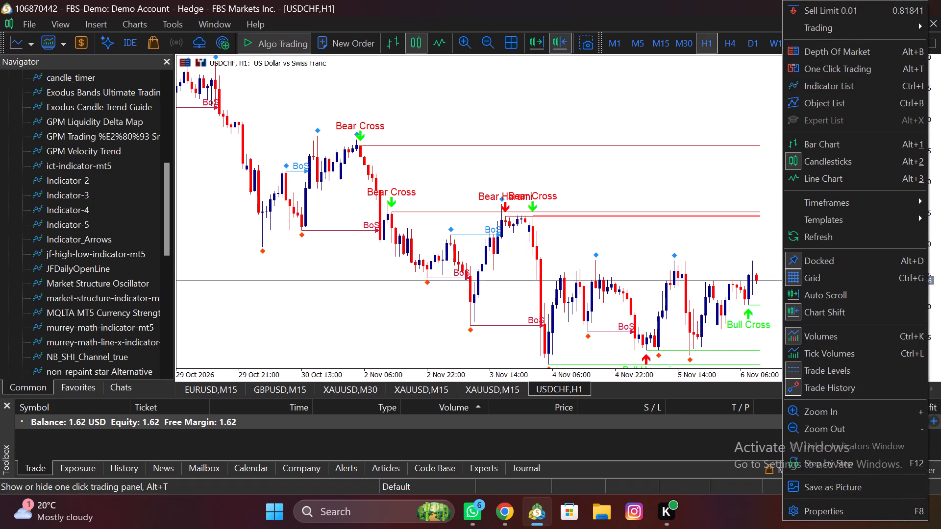
pyautogui.click(827, 86)
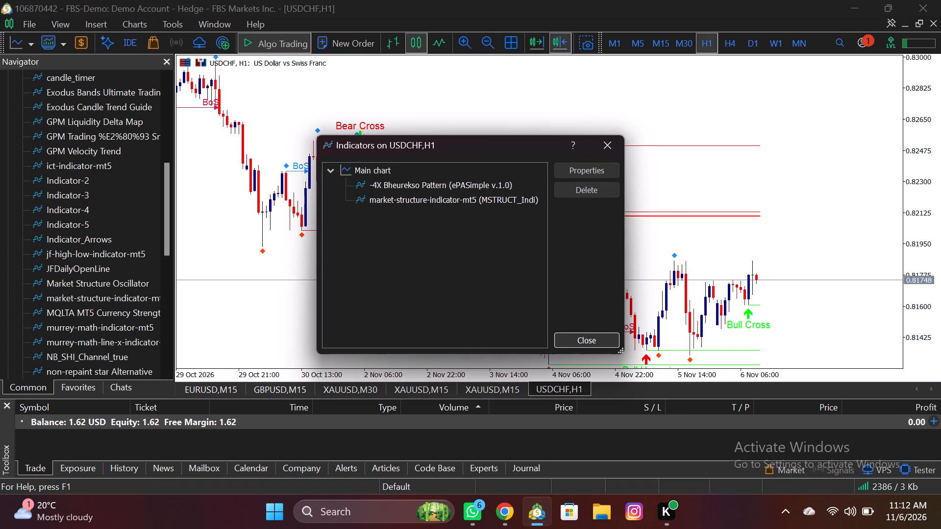
pyautogui.click(433, 185)
pyautogui.click(592, 195)
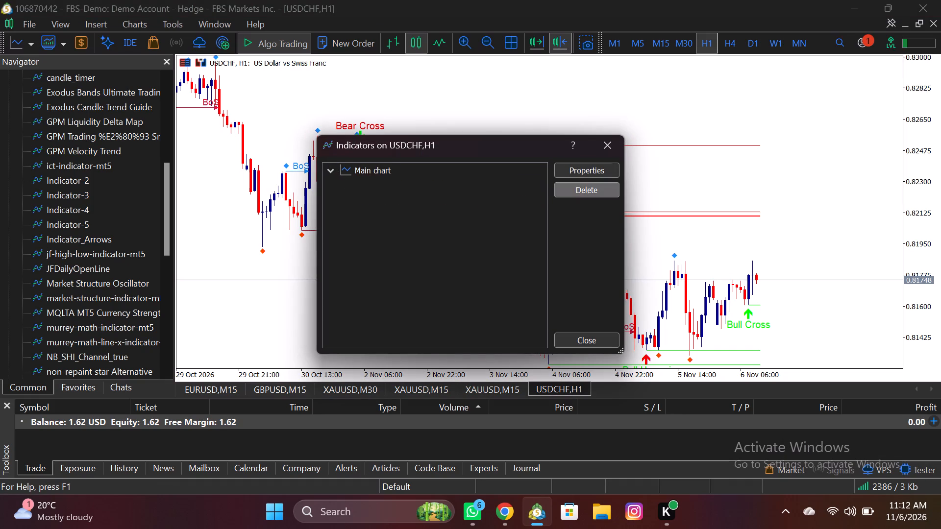
pyautogui.click(610, 144)
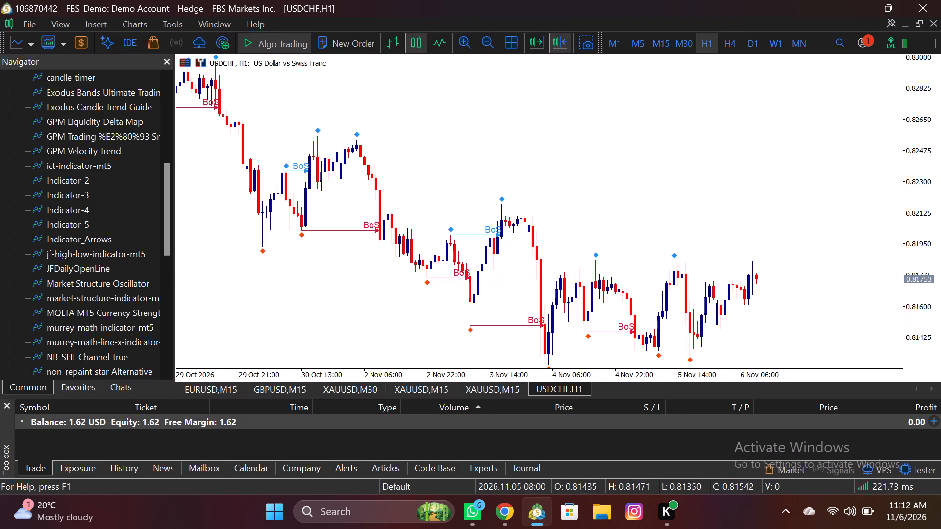
# Examine the BoS markings on earlier USDCHF H1 candles, switch the chart to M15 and inspect them there.
pyautogui.moveTo(558, 251); pyautogui.dragTo(767, 194)
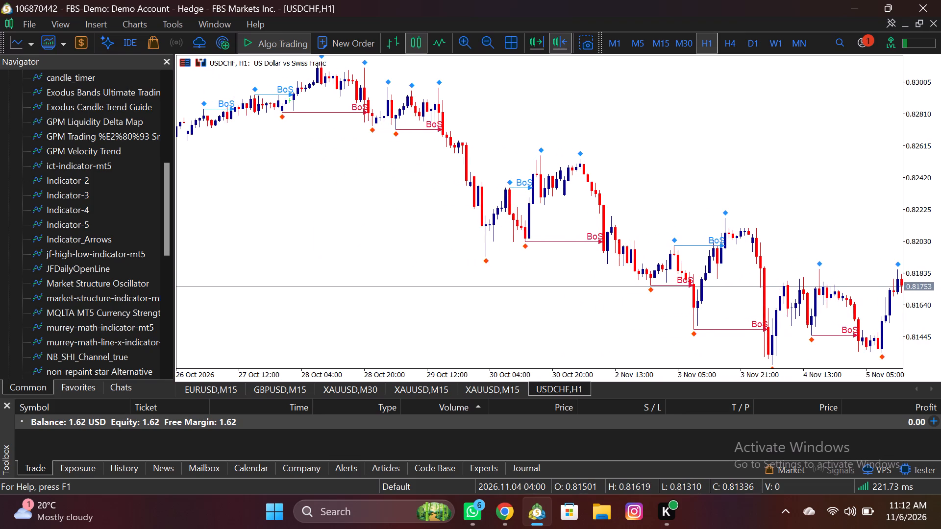
pyautogui.moveTo(767, 194); pyautogui.dragTo(773, 194)
pyautogui.moveTo(380, 129); pyautogui.dragTo(425, 120)
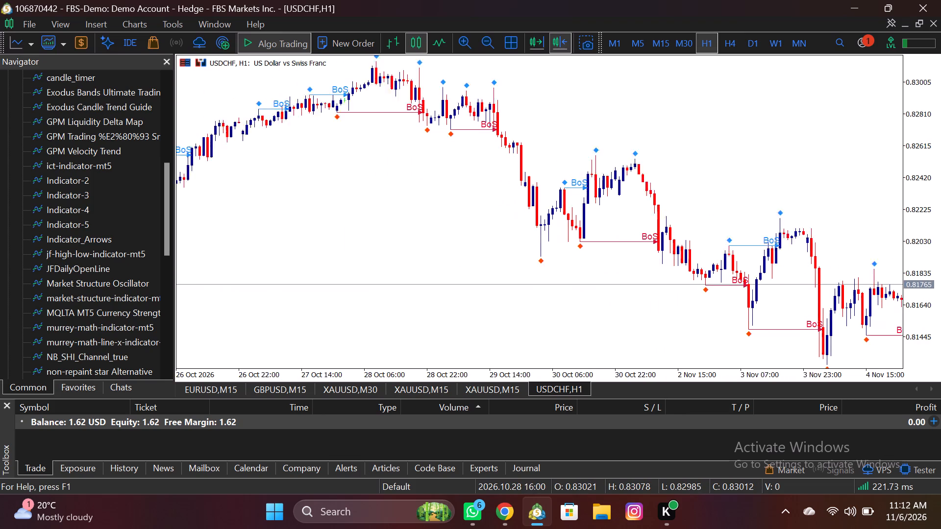
pyautogui.moveTo(425, 120); pyautogui.dragTo(646, 108)
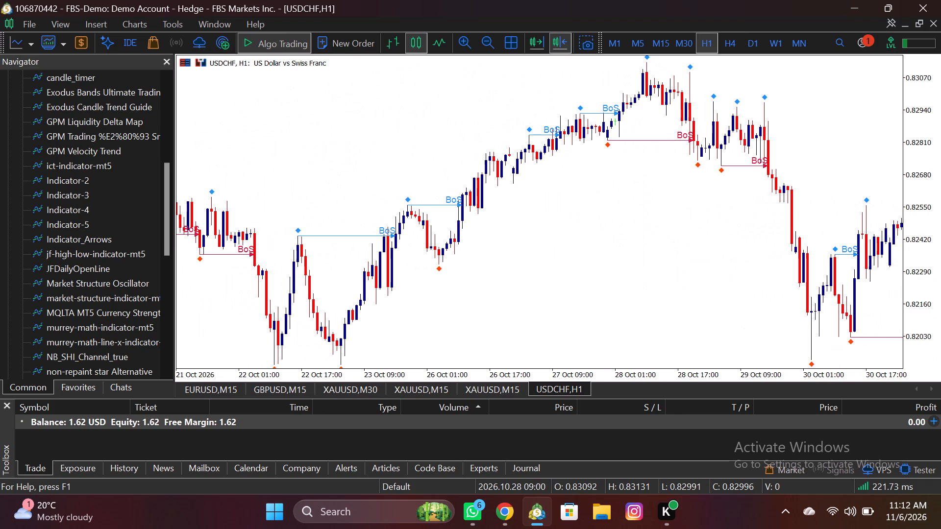
pyautogui.moveTo(646, 108); pyautogui.dragTo(199, 67)
pyautogui.moveTo(632, 105); pyautogui.dragTo(597, 99)
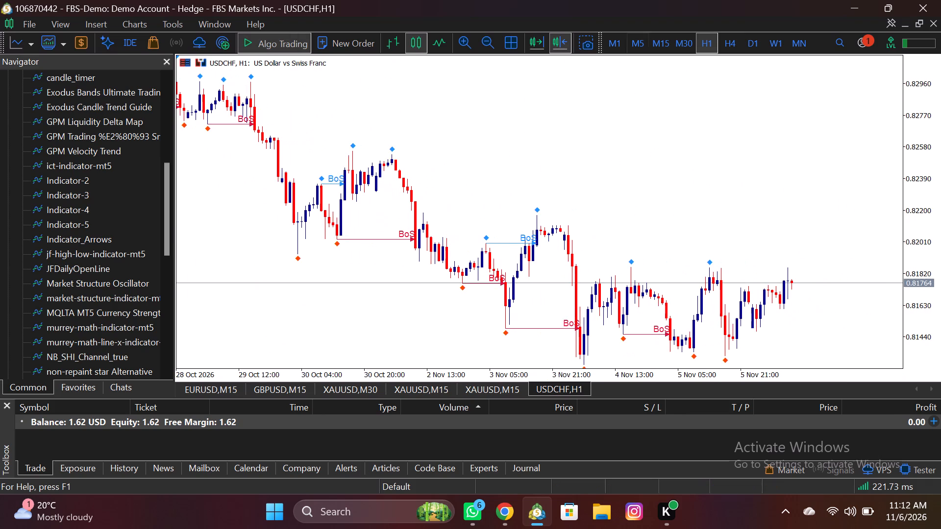
pyautogui.click(664, 38)
pyautogui.moveTo(857, 311); pyautogui.dragTo(856, 310)
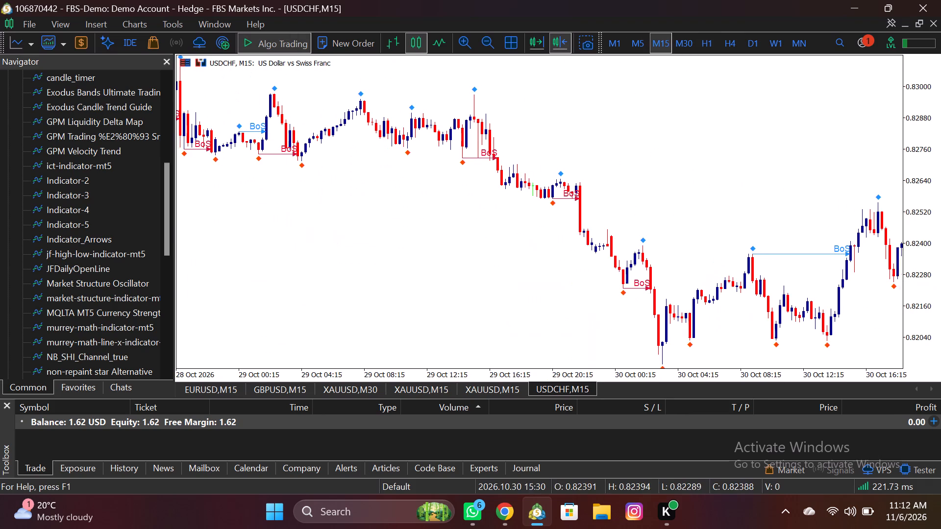
pyautogui.moveTo(856, 310); pyautogui.dragTo(472, 305)
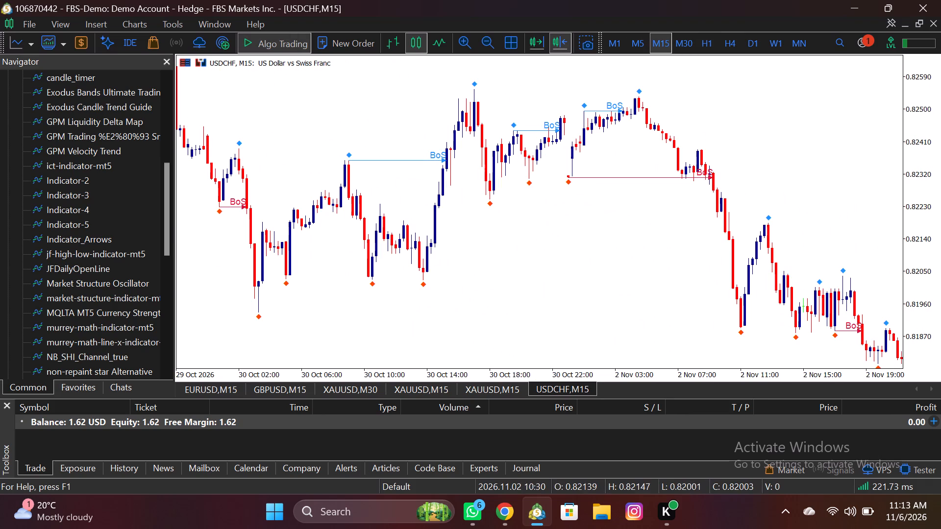
pyautogui.moveTo(733, 294); pyautogui.dragTo(631, 281)
pyautogui.click(631, 284)
# Delete market-structure-indicator-mt5 from the indicators applied to the USDCHF M15 chart.
pyautogui.rightClick(631, 284)
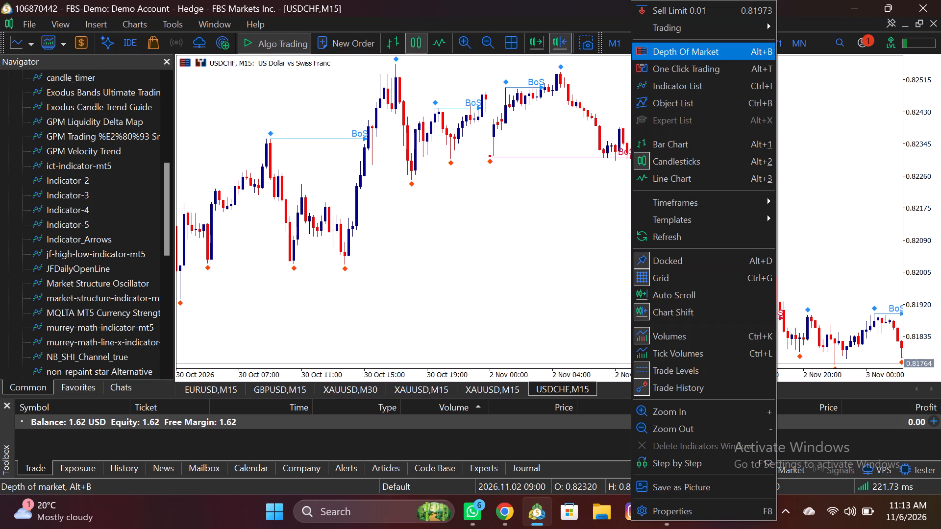
pyautogui.click(689, 79)
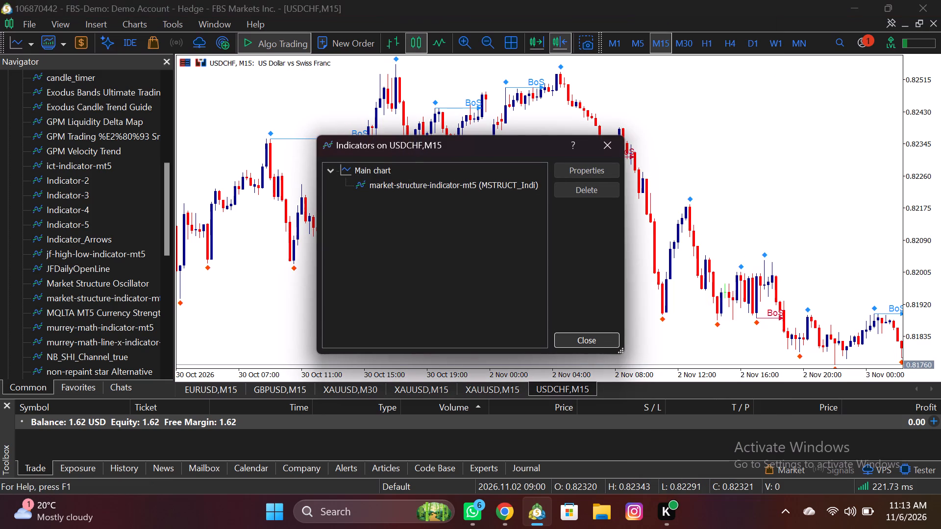
pyautogui.click(463, 181)
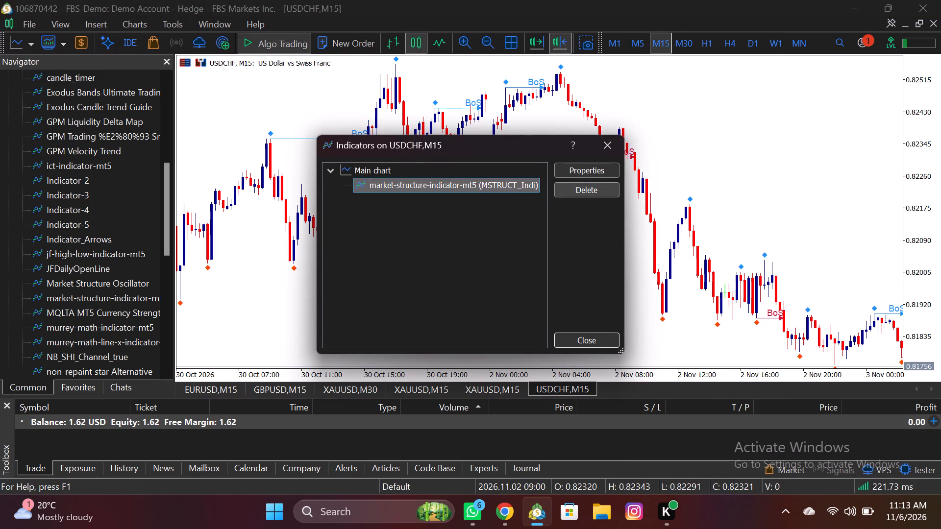
pyautogui.click(580, 191)
pyautogui.click(609, 148)
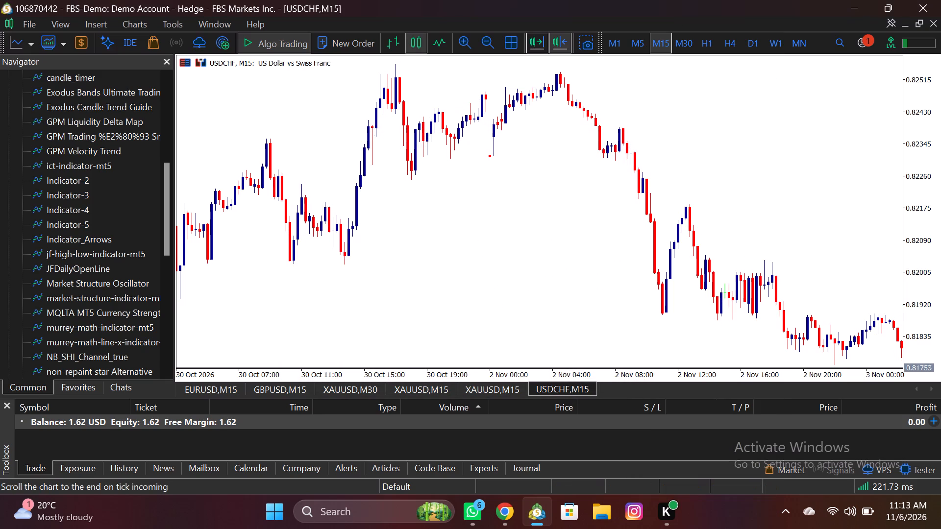
# Attach MQLTA MT5 Currency Strength Matrix to the USDCHF M15 chart, checking its input parameters and keeping the defaults.
pyautogui.click(533, 48)
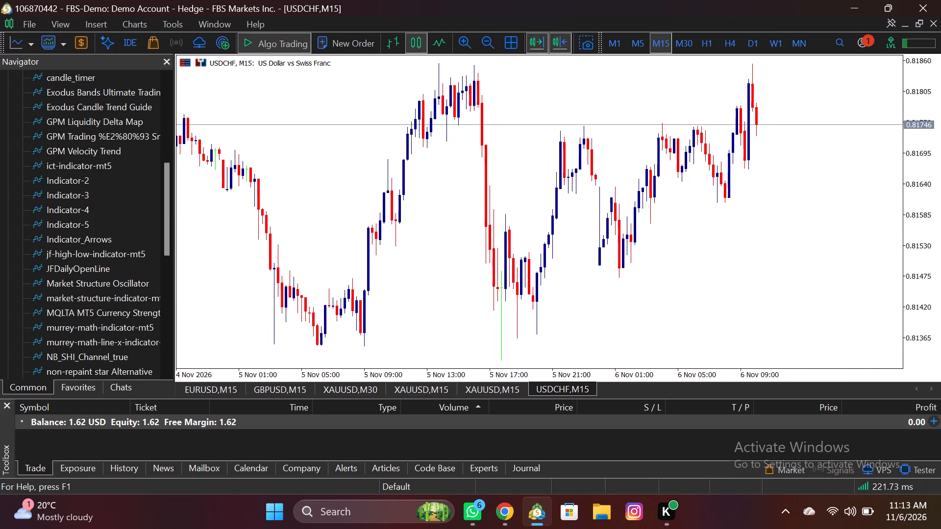
pyautogui.moveTo(917, 97); pyautogui.dragTo(906, 184)
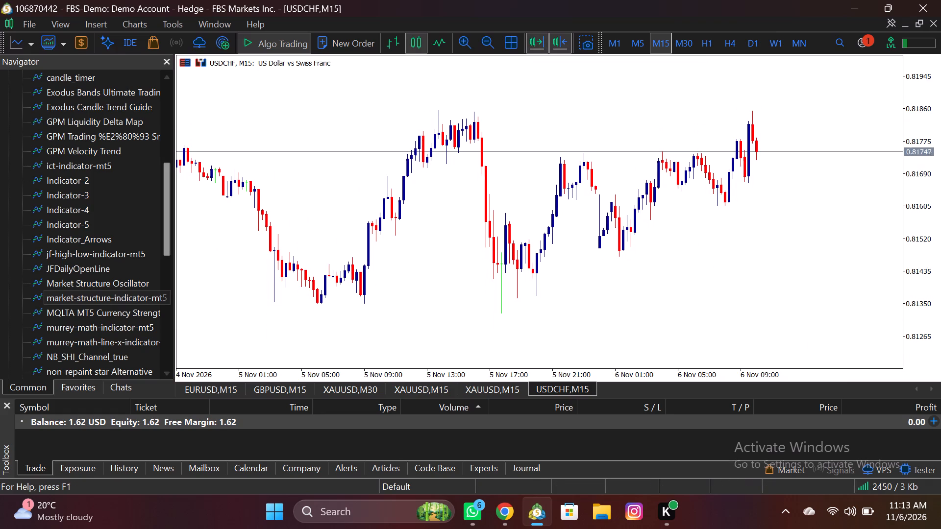
pyautogui.doubleClick(96, 315)
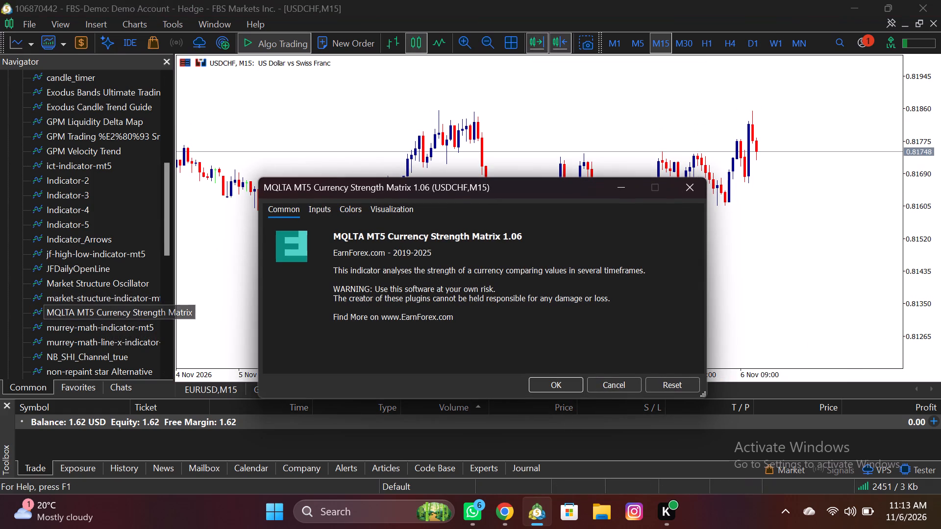
pyautogui.click(322, 217)
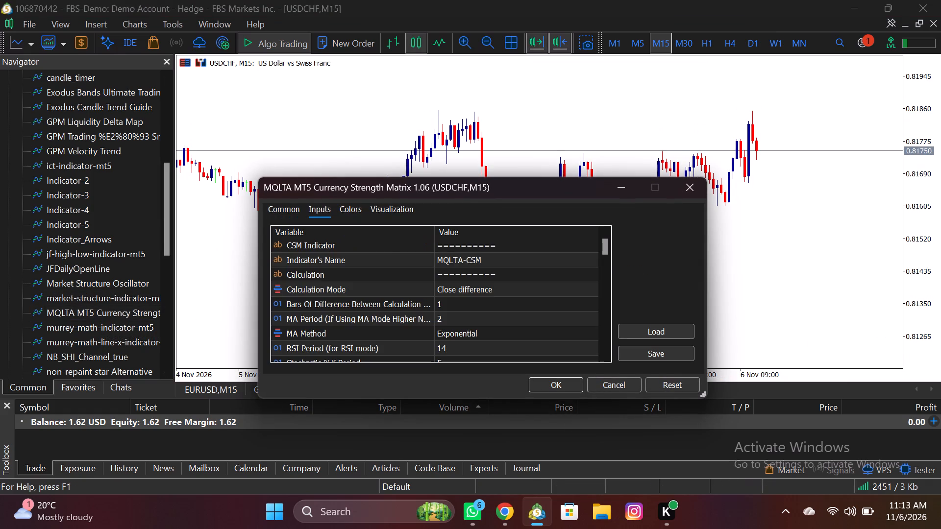
pyautogui.click(293, 212)
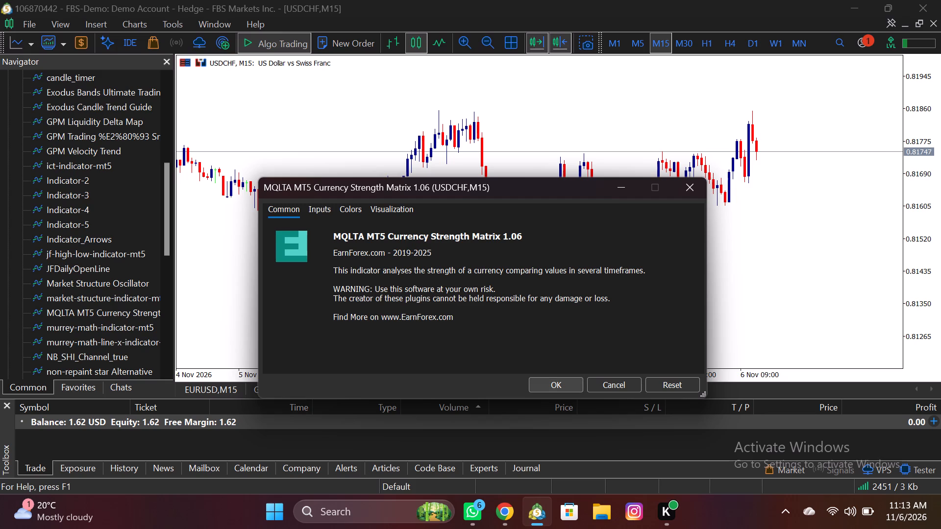
pyautogui.click(557, 382)
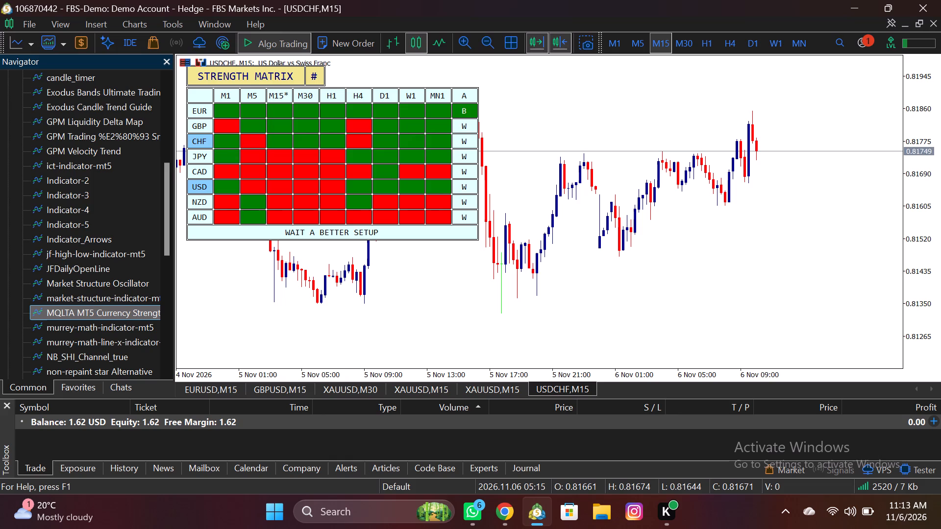
# Attach MQLTA MT5 Currency Strength Matrix with default settings to the XAUUSD M15 chart carrying GPM Trading SMC Lite, and hide its one-click trading panel.
pyautogui.click(466, 383)
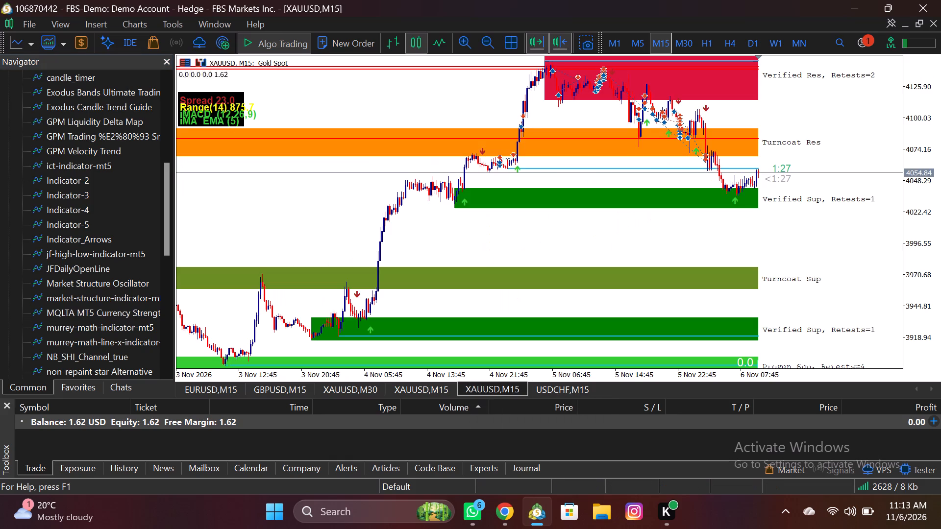
pyautogui.click(431, 386)
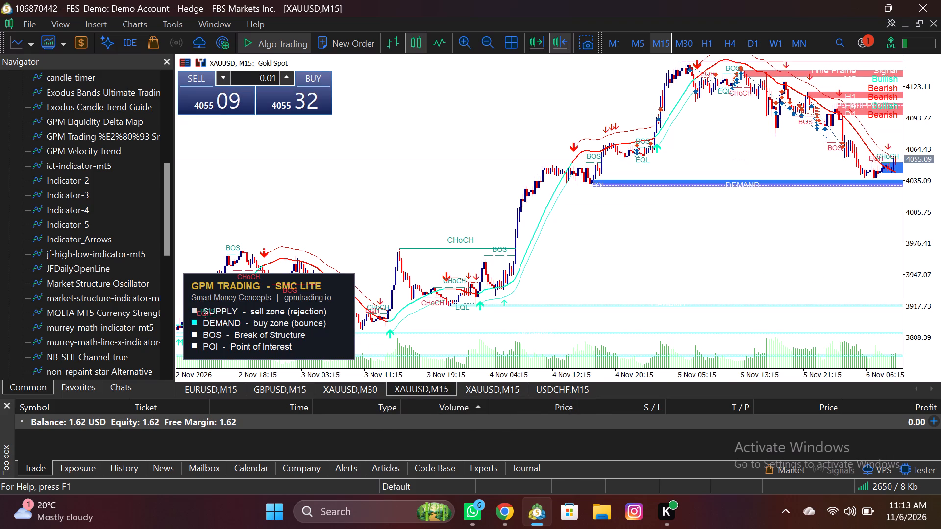
pyautogui.doubleClick(102, 312)
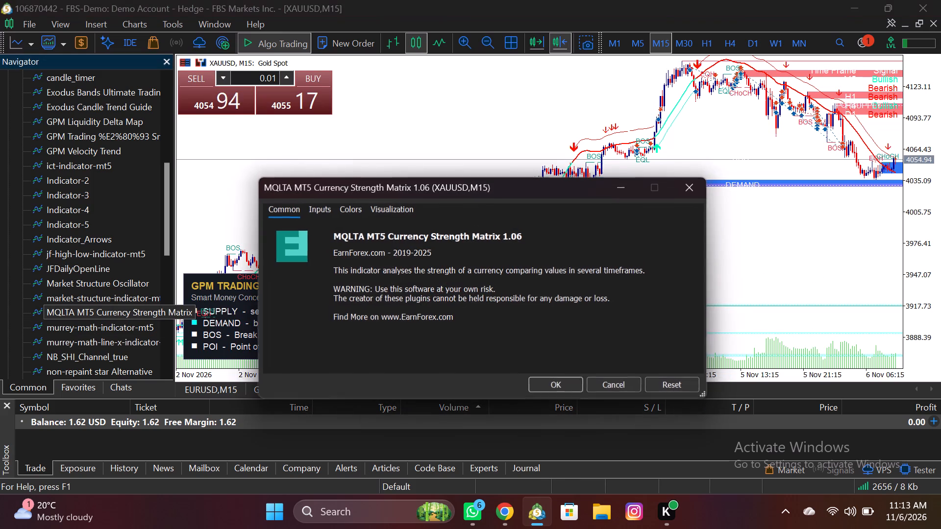
pyautogui.click(568, 383)
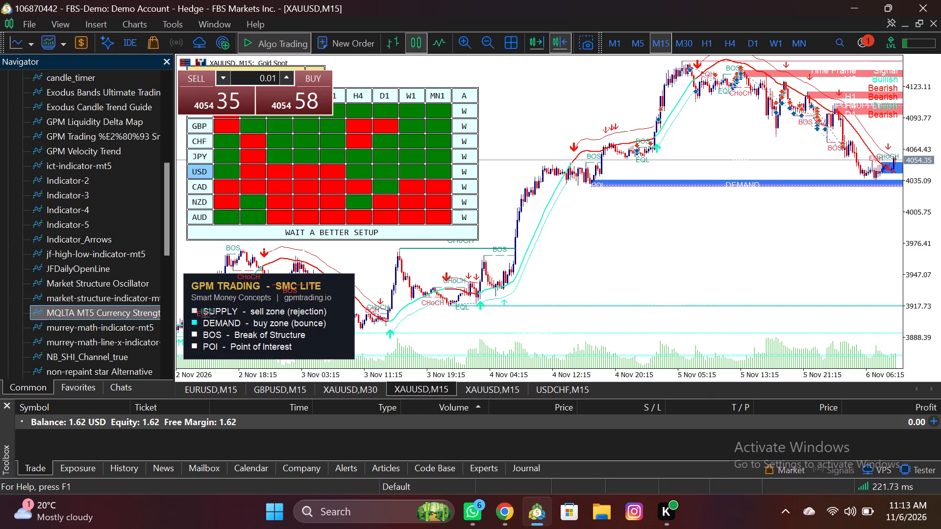
pyautogui.click(205, 64)
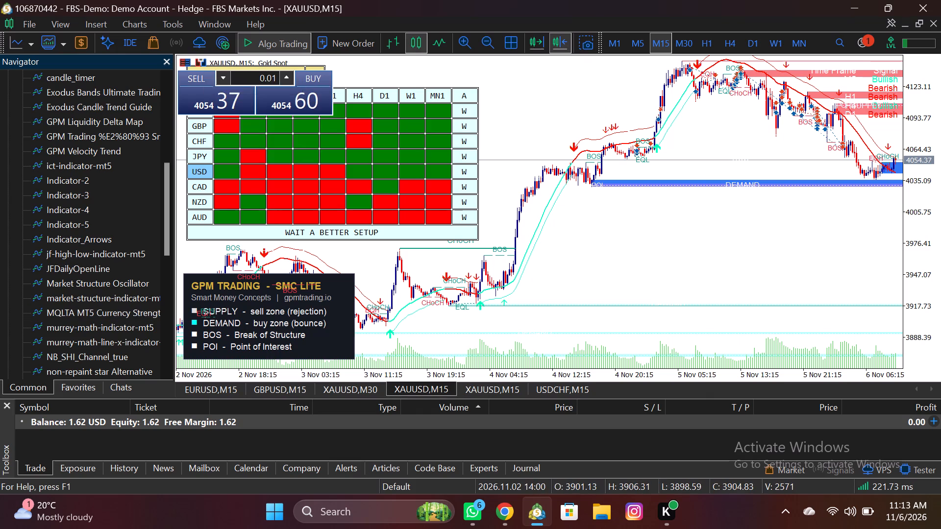
# Delete MQLTA MT5 Currency Strength Matrix from the indicators applied to the USDCHF M15 chart.
pyautogui.click(559, 384)
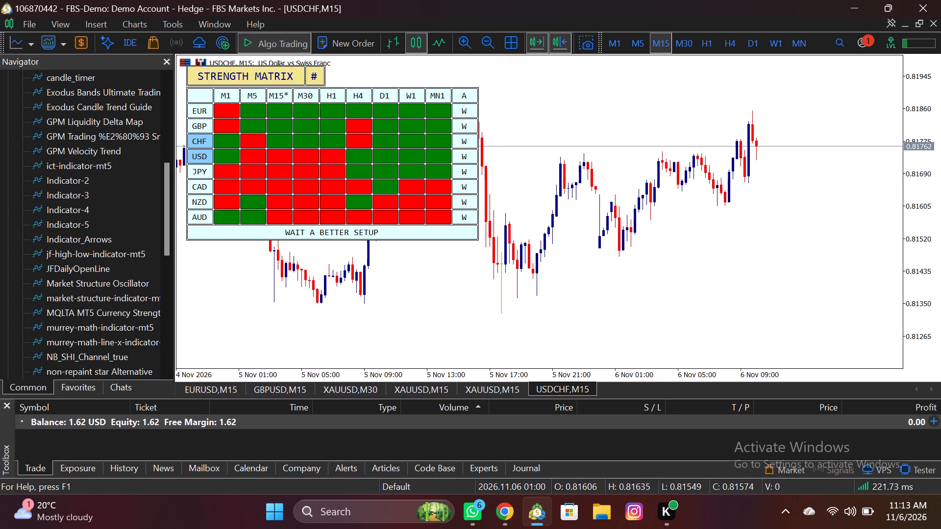
pyautogui.rightClick(647, 265)
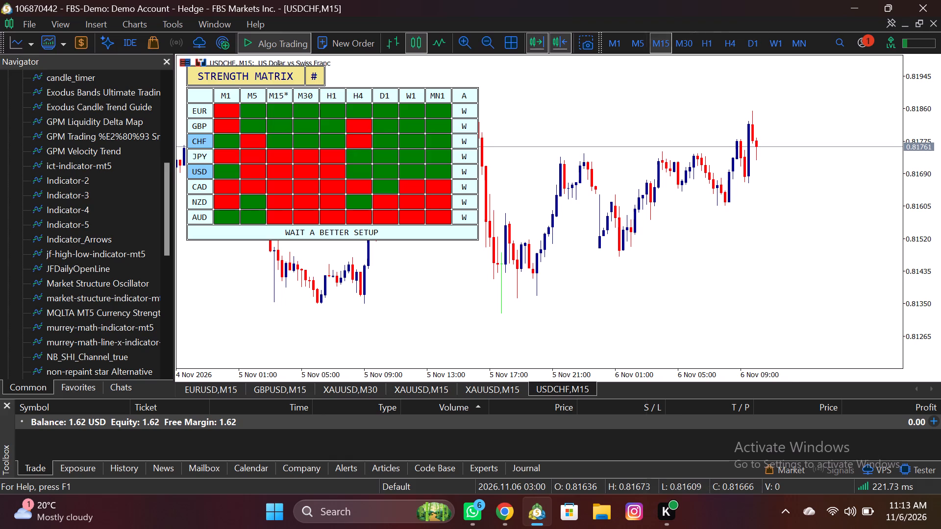
pyautogui.click(703, 85)
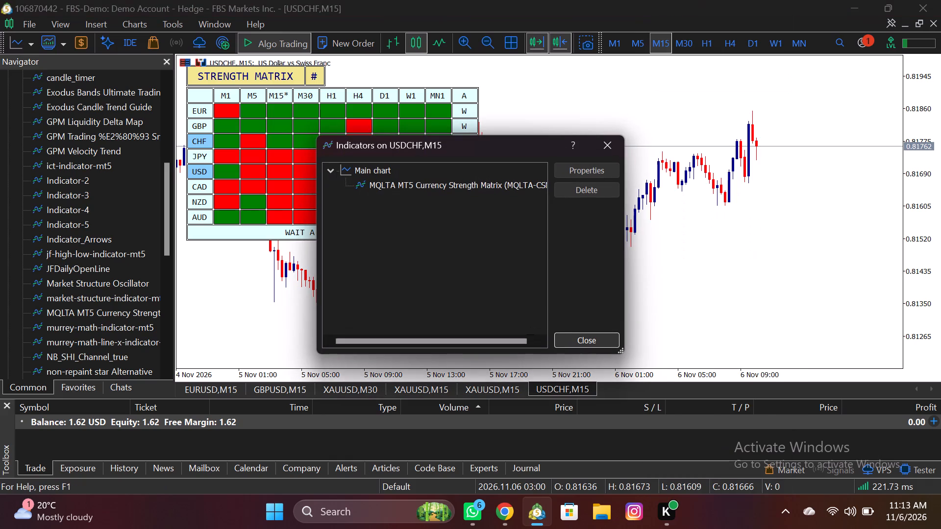
pyautogui.click(436, 185)
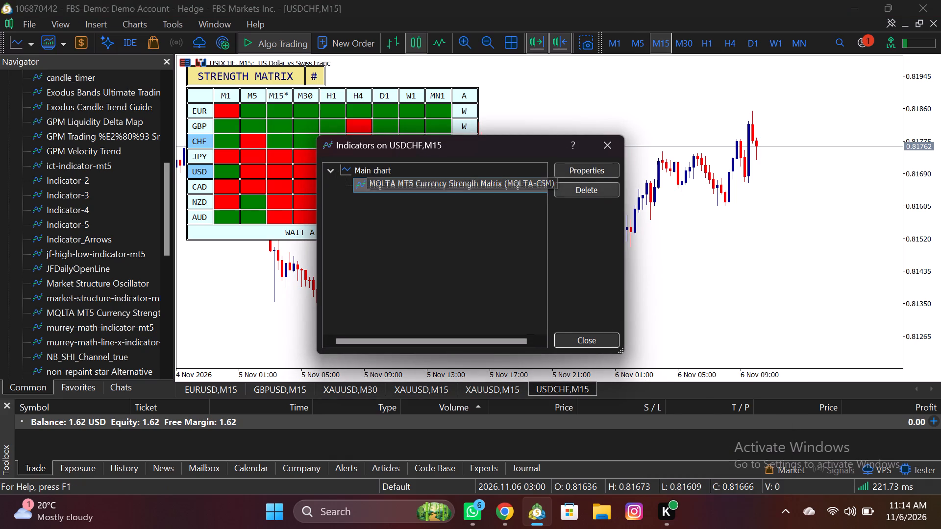
pyautogui.click(574, 192)
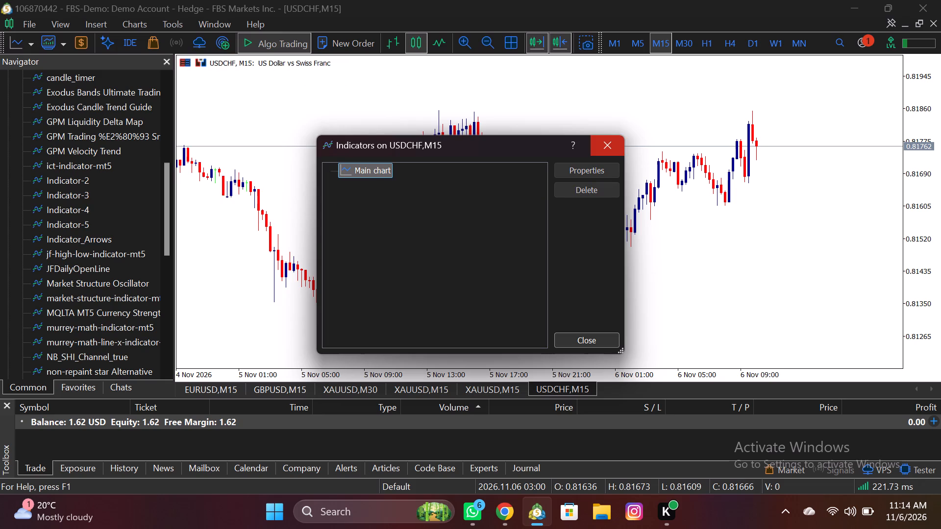
pyautogui.click(606, 149)
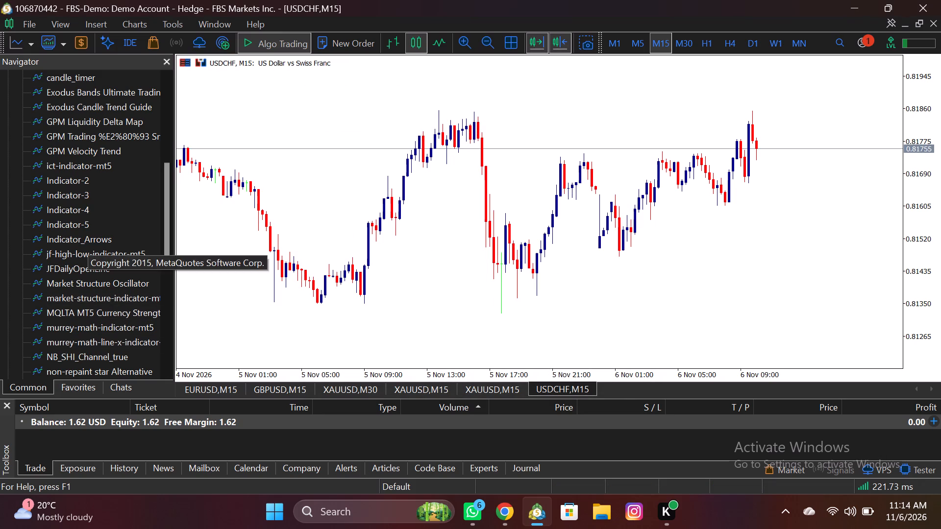
# Attach murrey-math-indicator-mt5 with default settings to the USDCHF M15 chart and inspect its level lines there and on the H1 timeframe.
pyautogui.doubleClick(95, 329)
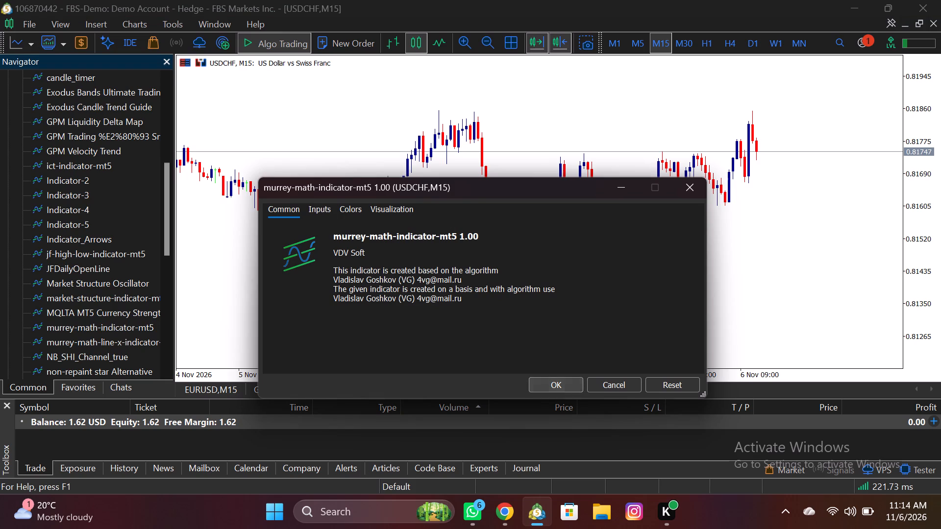
pyautogui.click(559, 379)
pyautogui.moveTo(918, 141); pyautogui.dragTo(918, 152)
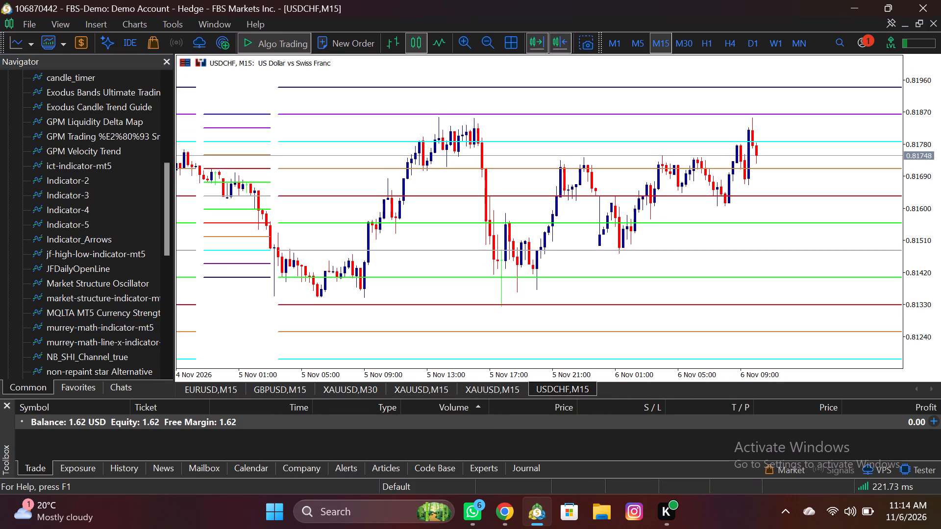
pyautogui.moveTo(918, 152); pyautogui.dragTo(920, 105)
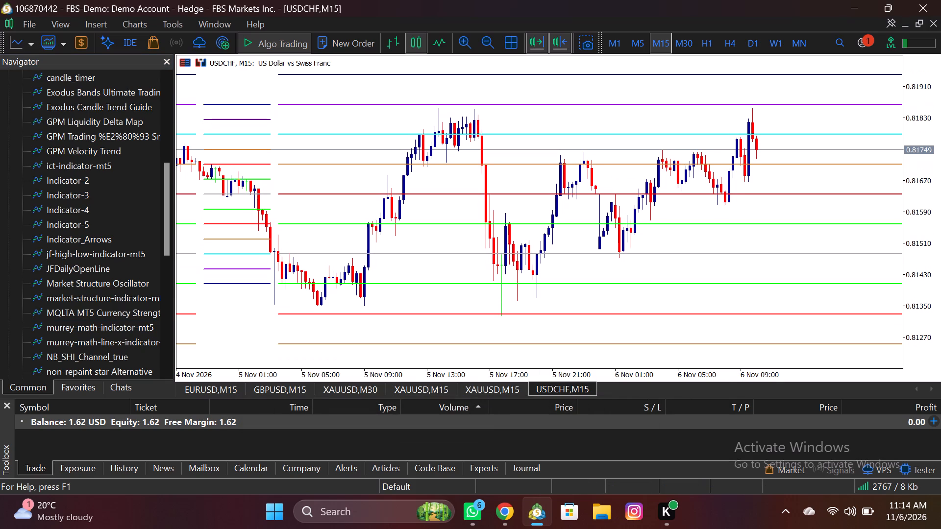
pyautogui.click(700, 49)
pyautogui.moveTo(656, 313); pyautogui.dragTo(850, 256)
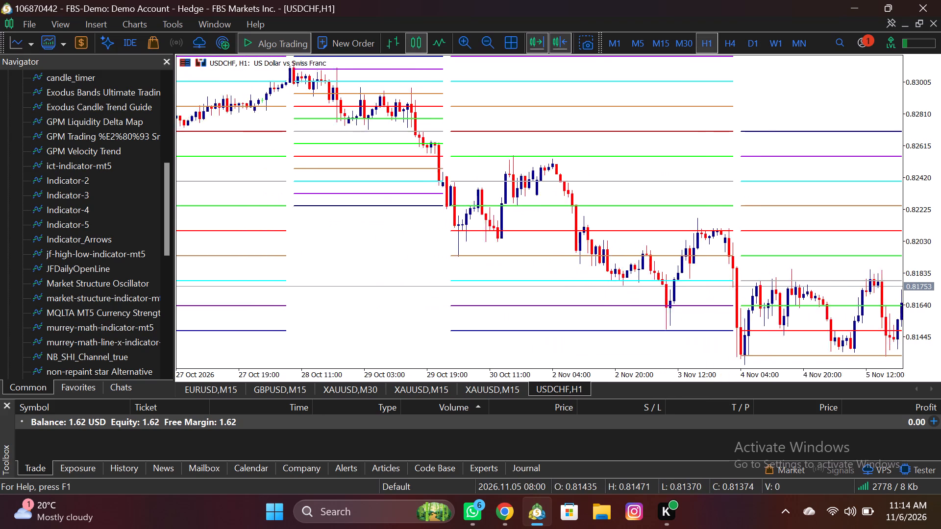
# Examine the murrey-math-indicator-mt5 levels against past and recent price action on the USDCHF chart in the H1 and M15 timeframes.
pyautogui.moveTo(850, 256); pyautogui.dragTo(808, 247)
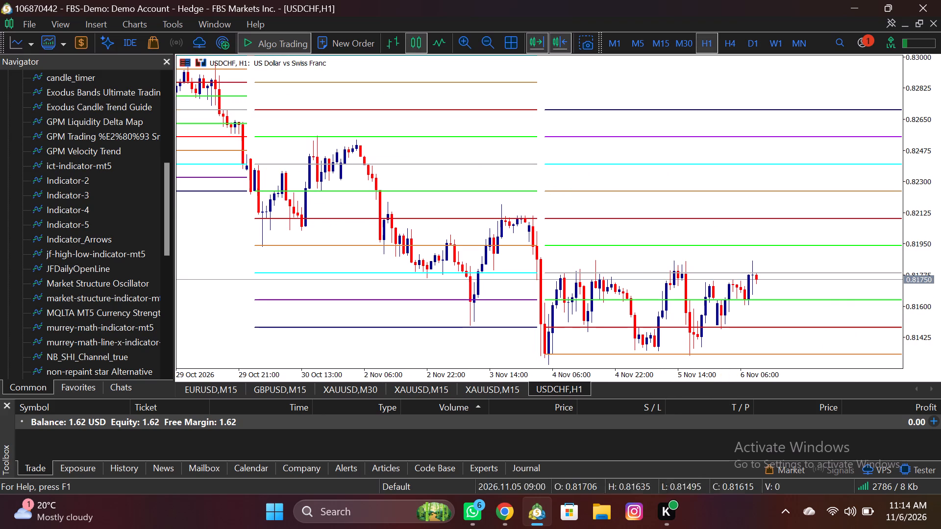
pyautogui.click(534, 35)
pyautogui.moveTo(367, 155); pyautogui.dragTo(564, 135)
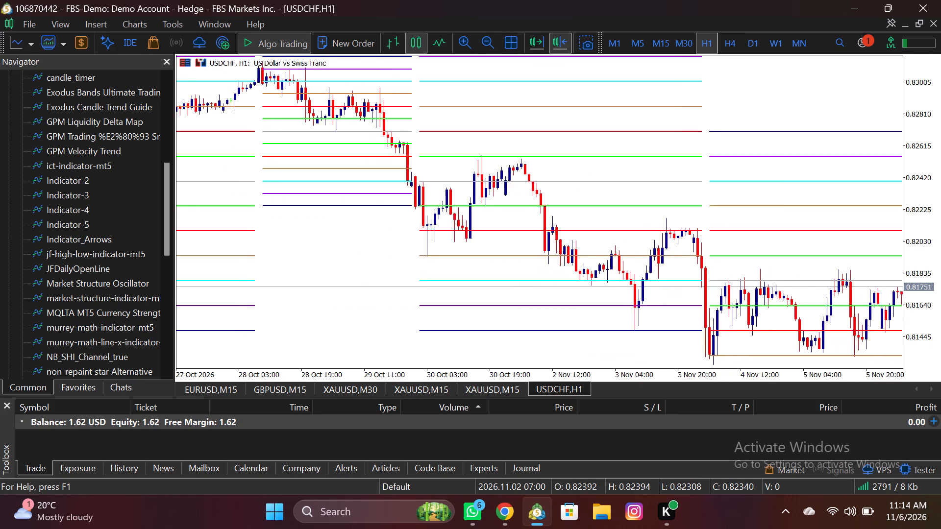
pyautogui.moveTo(564, 135); pyautogui.dragTo(597, 138)
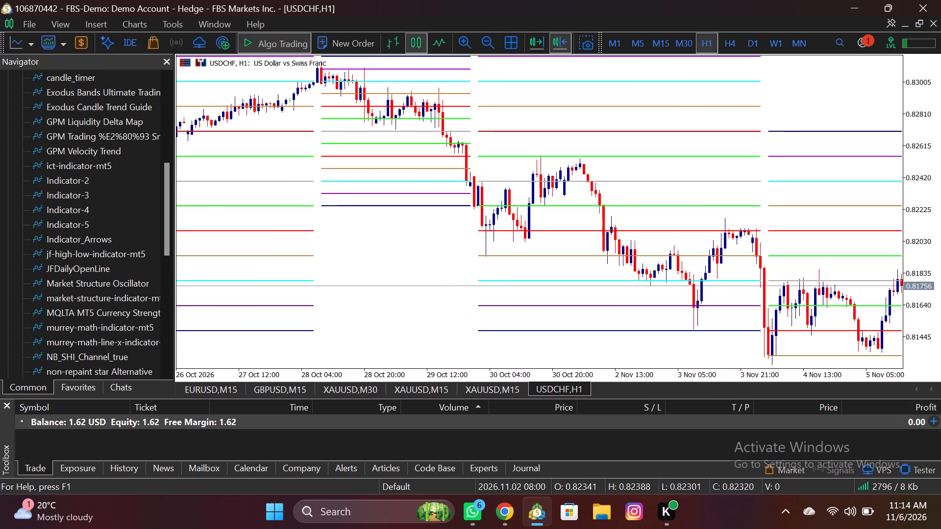
pyautogui.moveTo(597, 138); pyautogui.dragTo(578, 140)
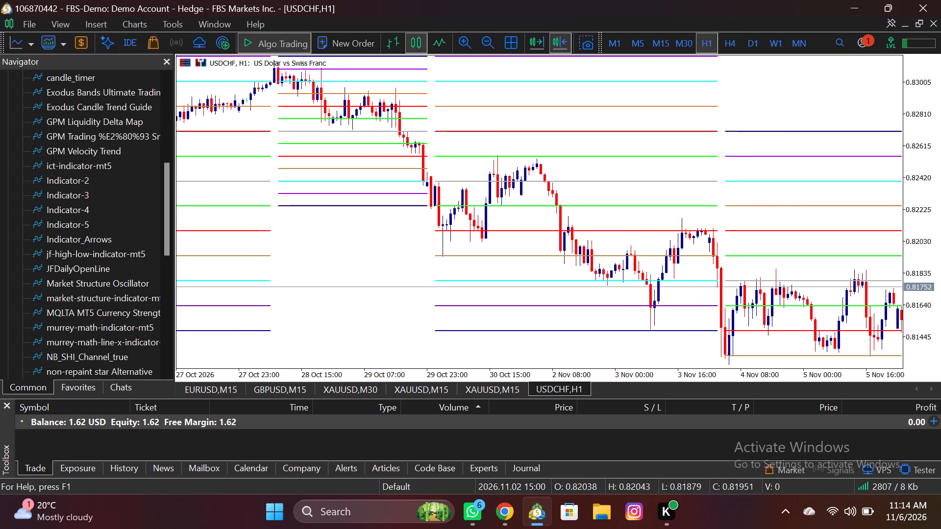
pyautogui.moveTo(578, 140); pyautogui.dragTo(552, 145)
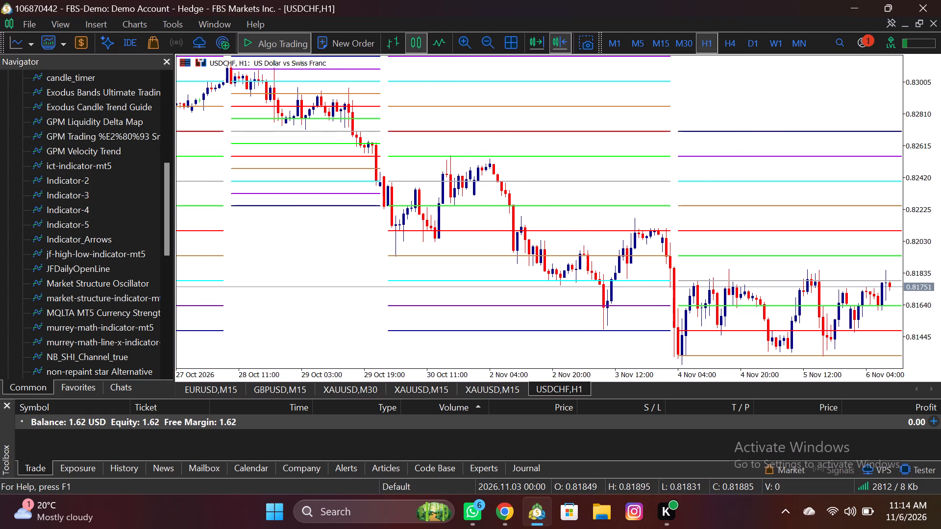
pyautogui.moveTo(648, 221); pyautogui.dragTo(440, 184)
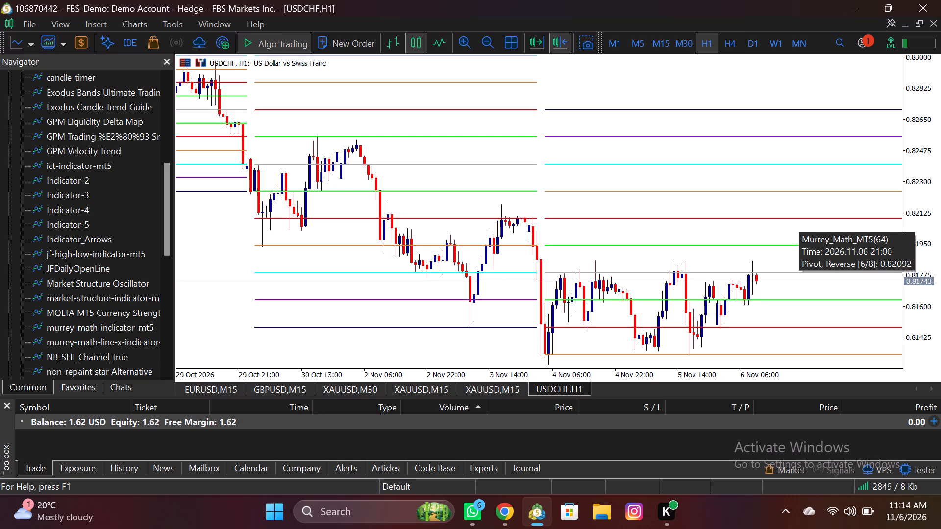
pyautogui.click(655, 48)
pyautogui.moveTo(712, 190); pyautogui.dragTo(184, 147)
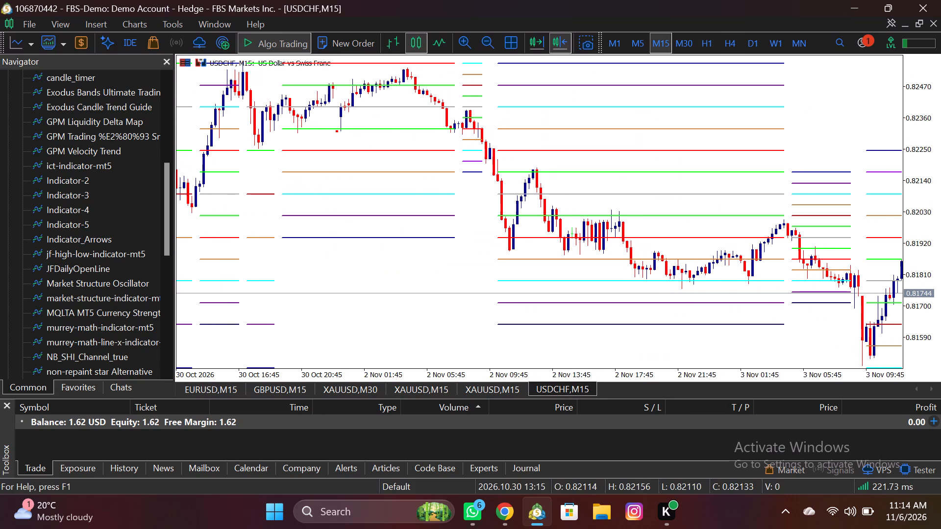
pyautogui.click(540, 37)
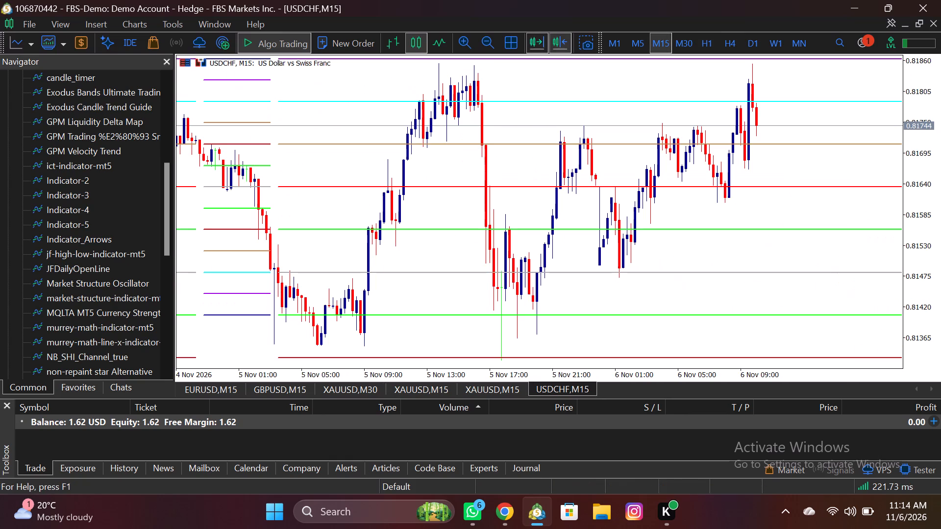
pyautogui.moveTo(919, 180); pyautogui.dragTo(909, 270)
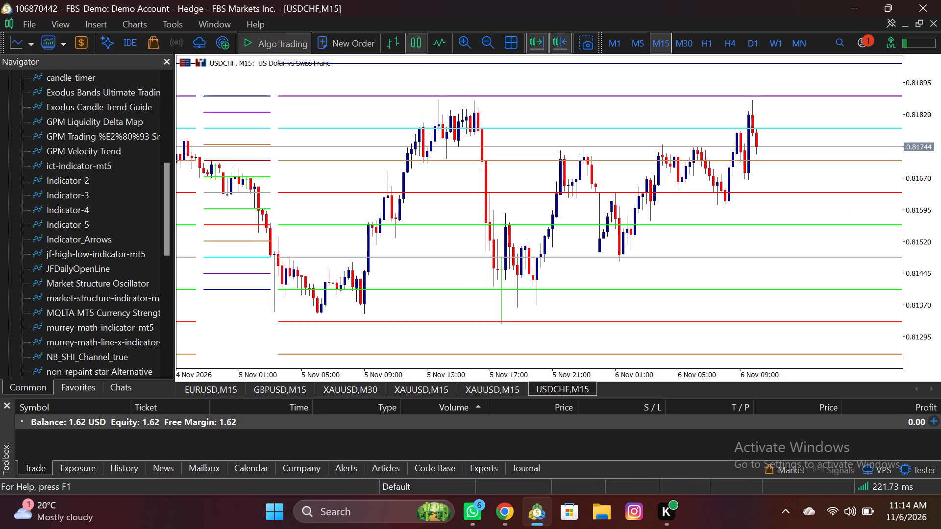
pyautogui.moveTo(909, 270); pyautogui.dragTo(909, 277)
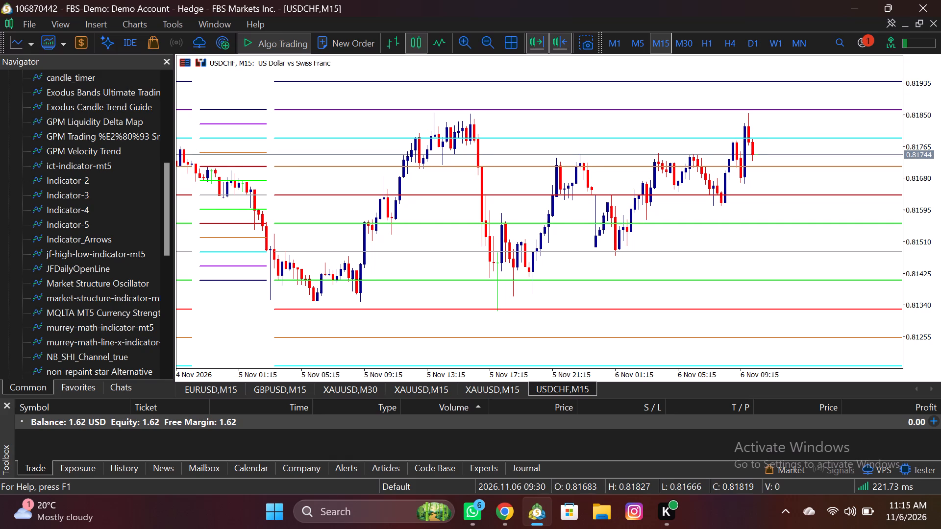
# Check the input parameters of murrey-math-indicator-mt5 and delete it from the indicators applied to the USDCHF M15 chart.
pyautogui.rightClick(647, 261)
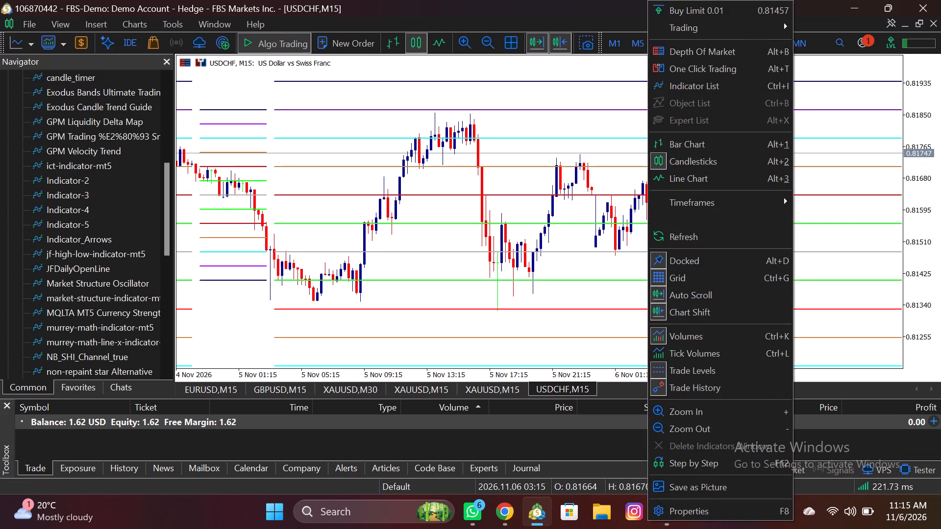
pyautogui.click(695, 87)
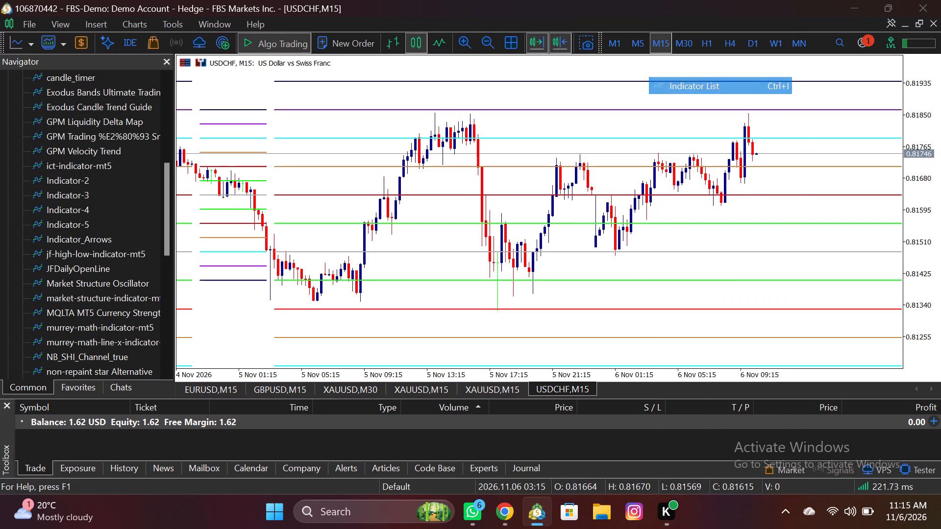
pyautogui.moveTo(424, 181); pyautogui.dragTo(556, 169)
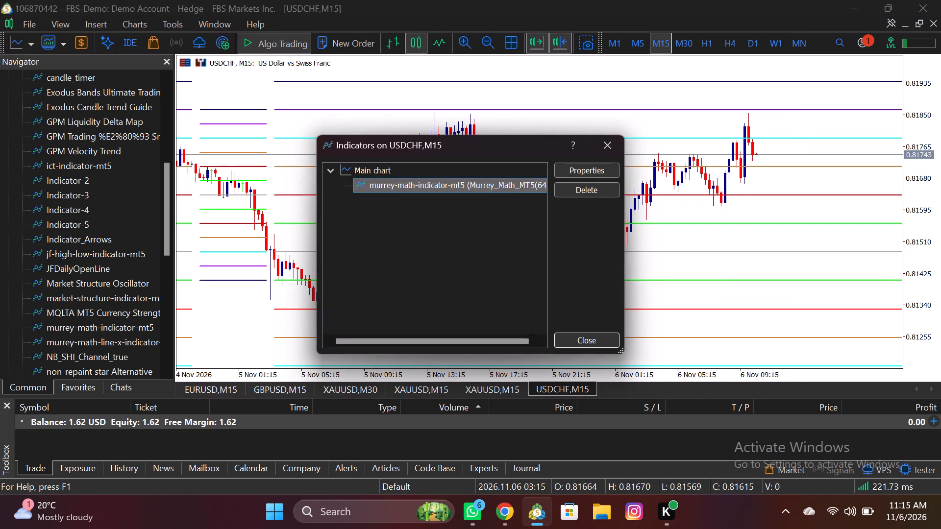
pyautogui.moveTo(556, 169); pyautogui.dragTo(570, 172)
pyautogui.click(570, 172)
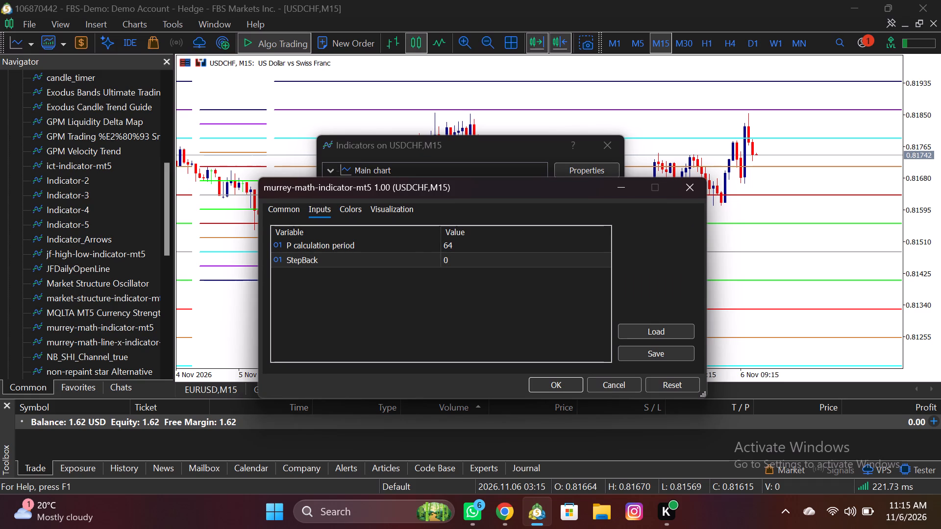
pyautogui.click(700, 185)
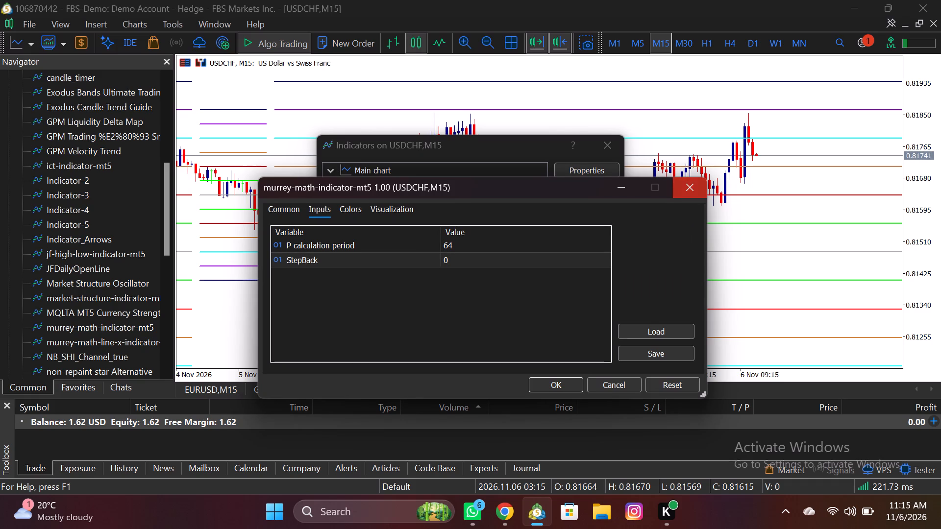
pyautogui.click(595, 182)
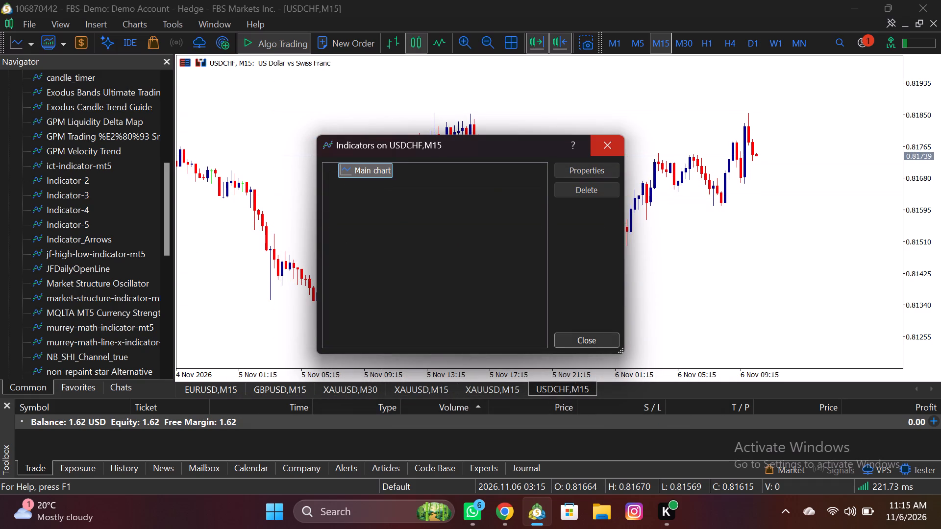
pyautogui.click(611, 145)
# Attach murrey-math-line-x-indicator-mt5 to the USDCHF M15 chart, checking its input parameters and keeping the defaults.
pyautogui.moveTo(168, 238); pyautogui.dragTo(168, 240)
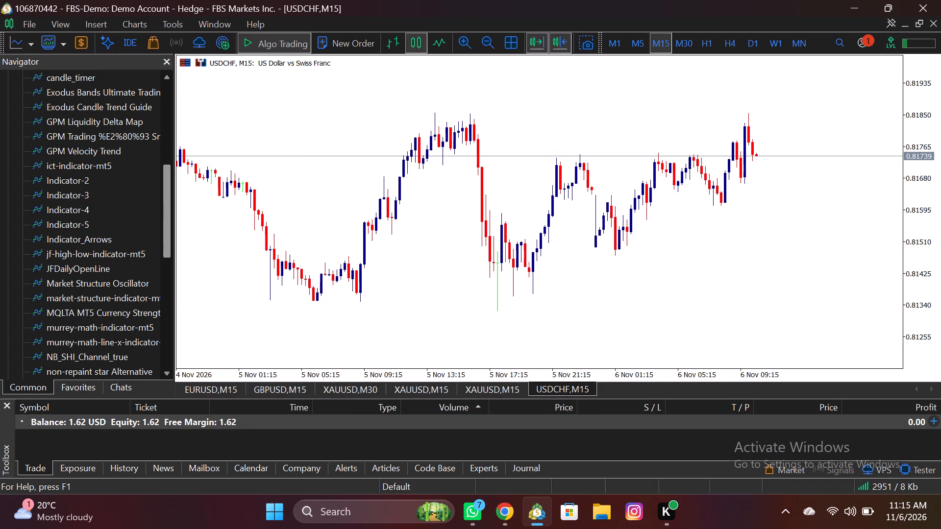
pyautogui.moveTo(168, 240); pyautogui.dragTo(170, 269)
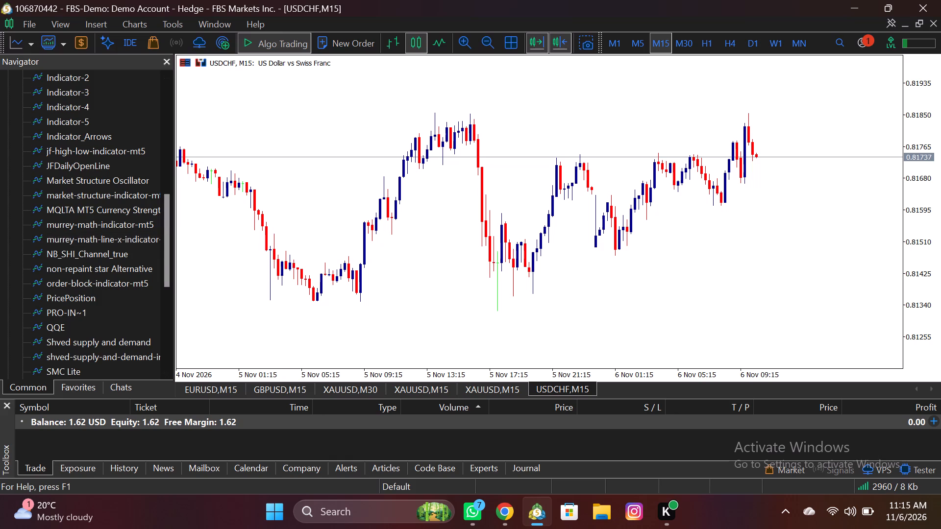
pyautogui.doubleClick(92, 240)
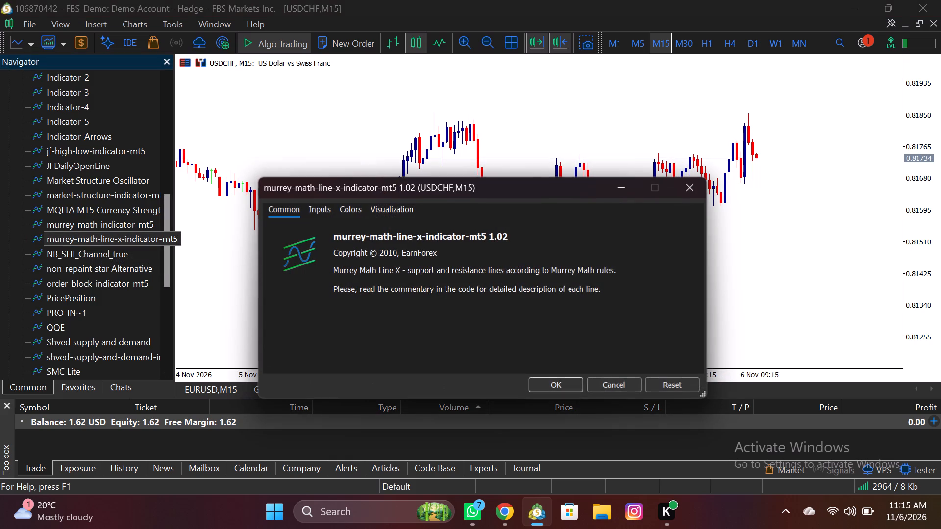
pyautogui.click(325, 211)
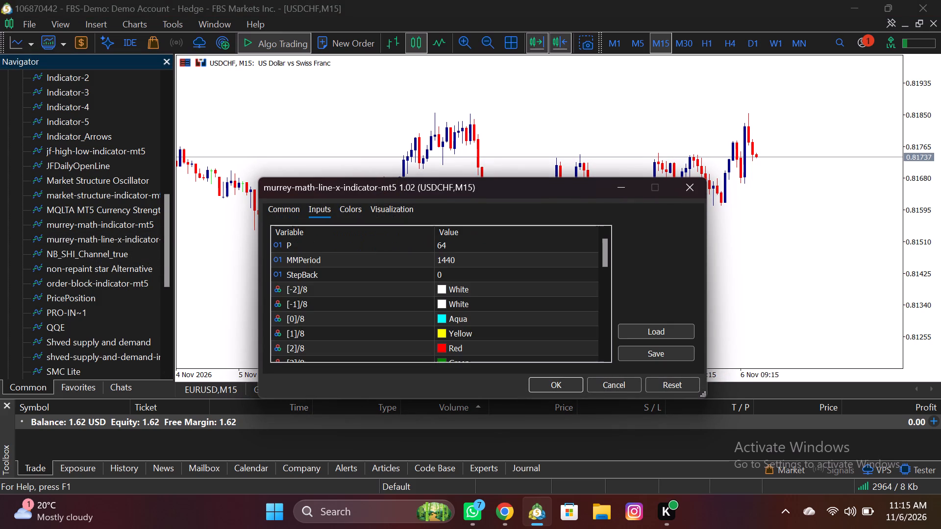
pyautogui.click(294, 211)
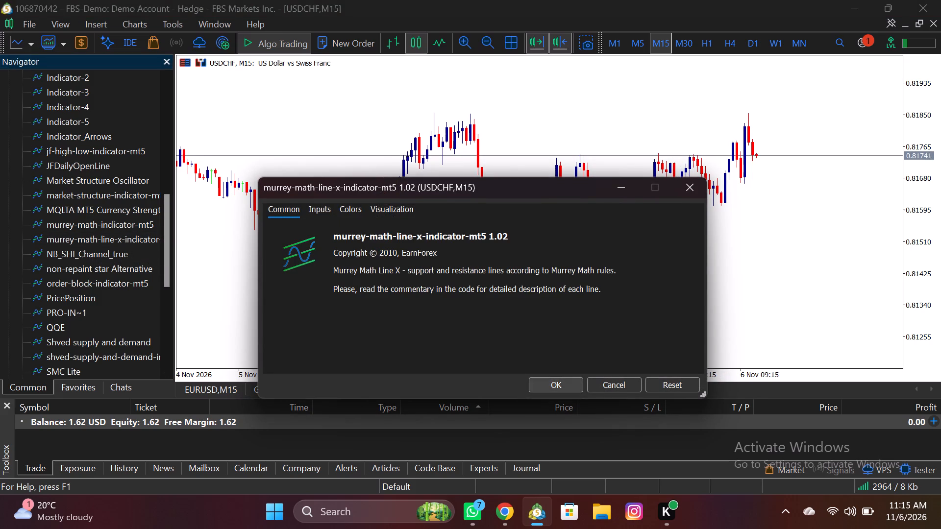
pyautogui.click(570, 385)
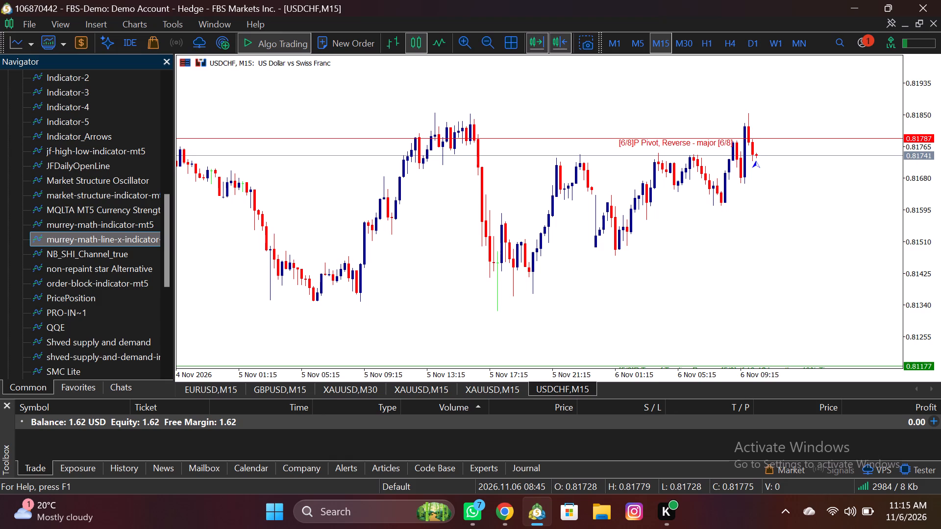
# Examine the Murrey Math Line X levels and their labels on the USDCHF chart in the M15, M5 and H1 timeframes.
pyautogui.moveTo(642, 235); pyautogui.dragTo(814, 223)
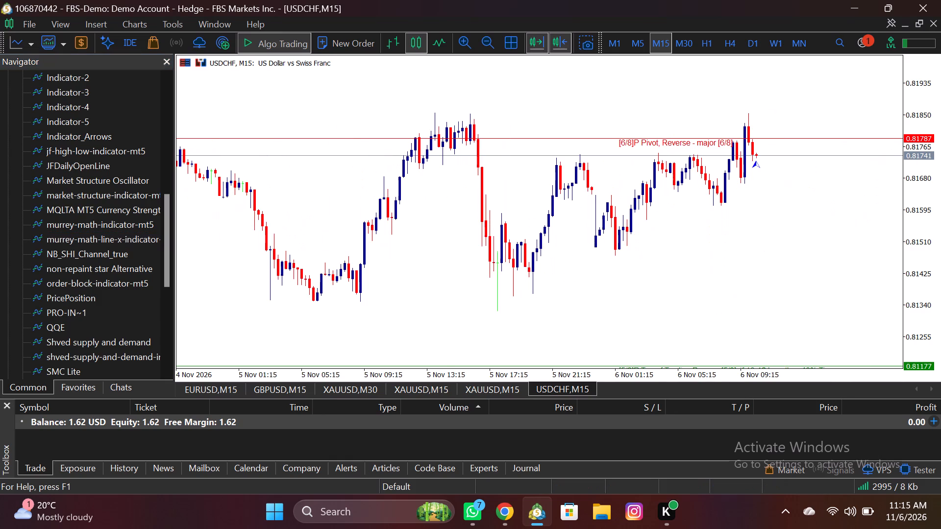
pyautogui.moveTo(814, 223); pyautogui.dragTo(783, 223)
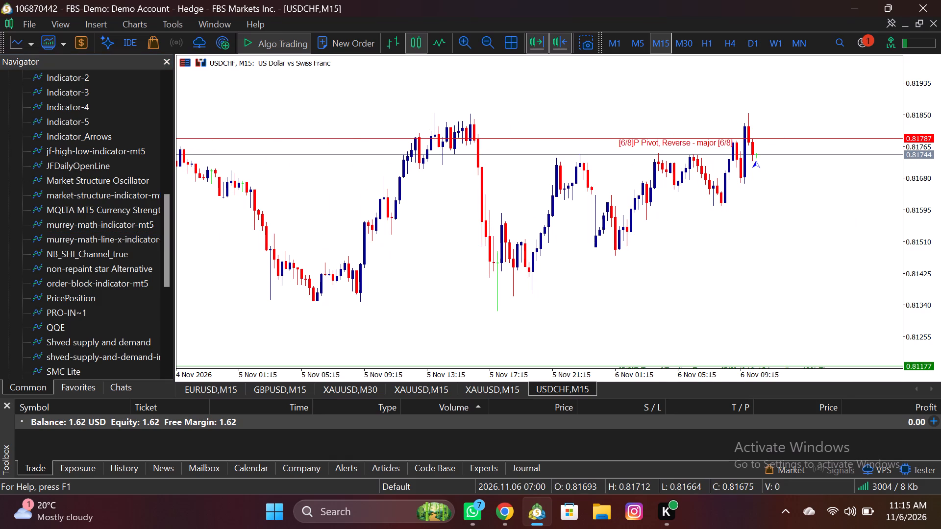
pyautogui.click(482, 36)
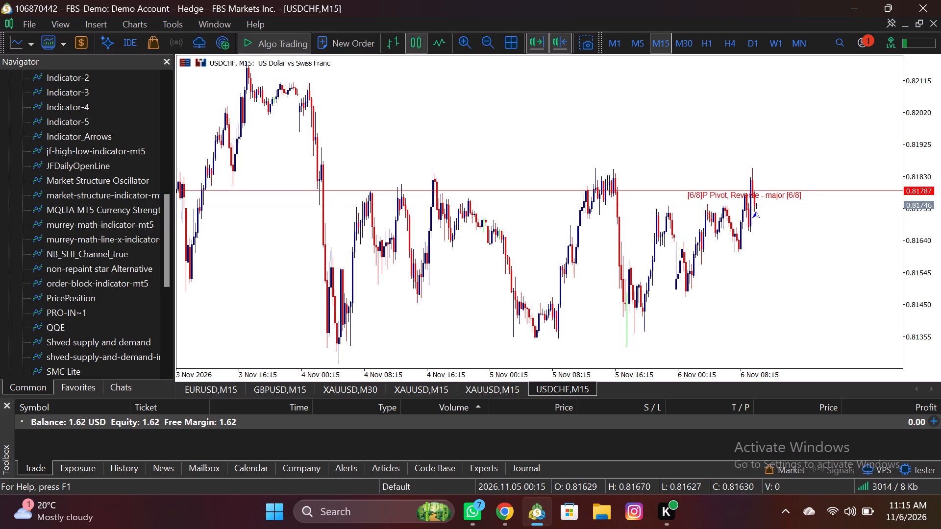
pyautogui.moveTo(460, 264); pyautogui.dragTo(472, 236)
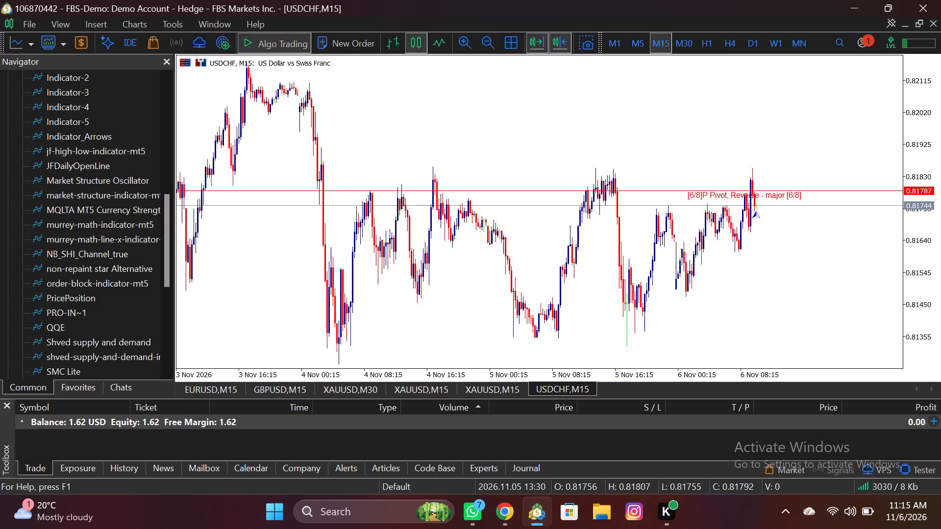
pyautogui.click(632, 45)
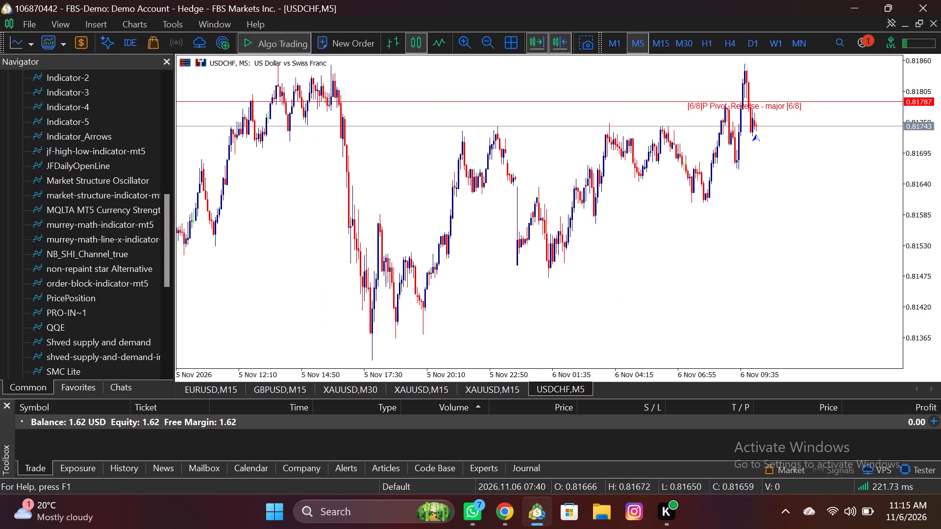
pyautogui.click(703, 46)
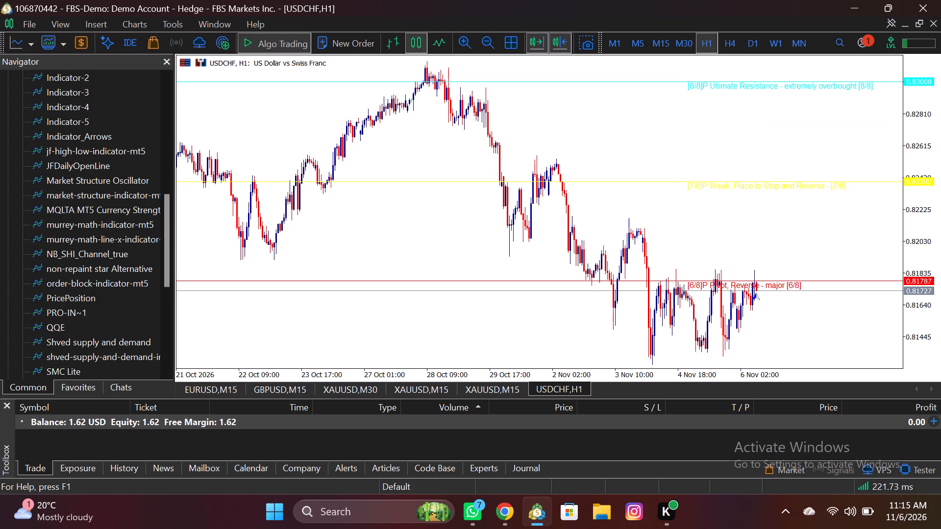
pyautogui.moveTo(922, 149); pyautogui.dragTo(922, 179)
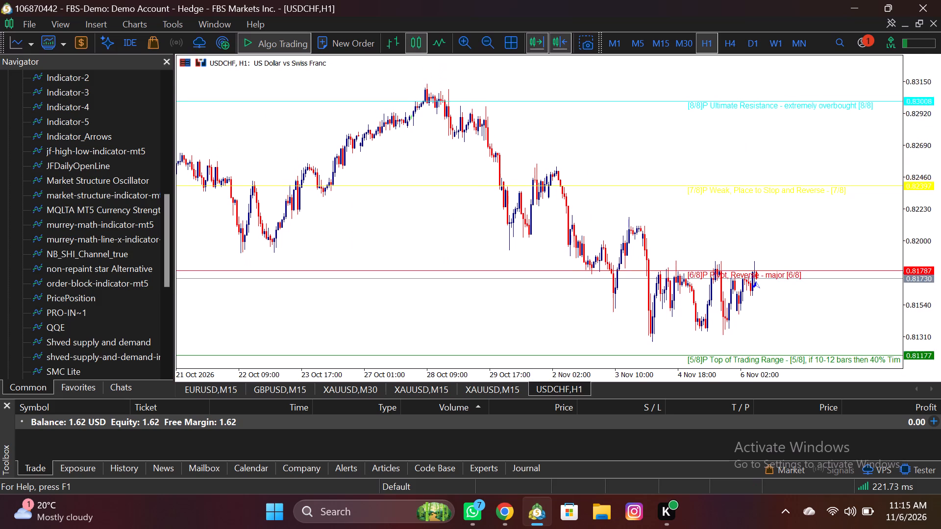
pyautogui.moveTo(922, 179); pyautogui.dragTo(913, 191)
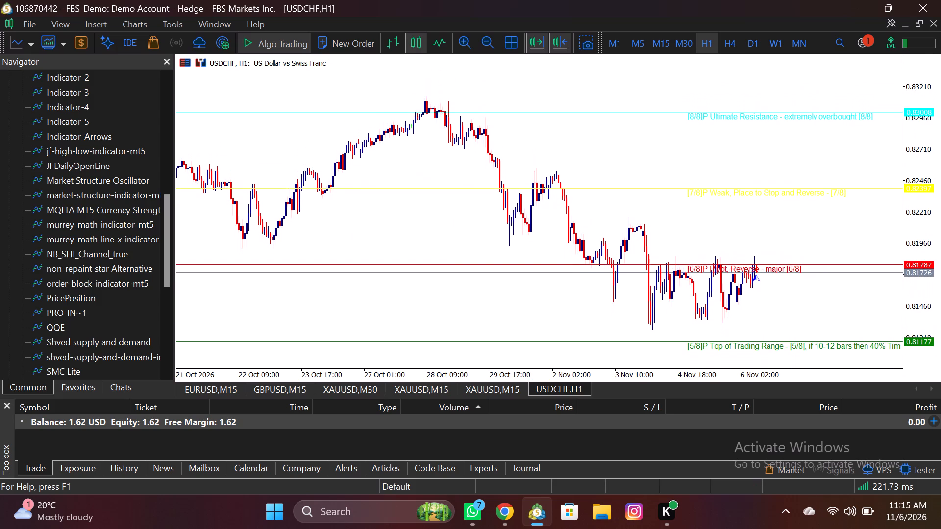
pyautogui.moveTo(913, 191); pyautogui.dragTo(898, 151)
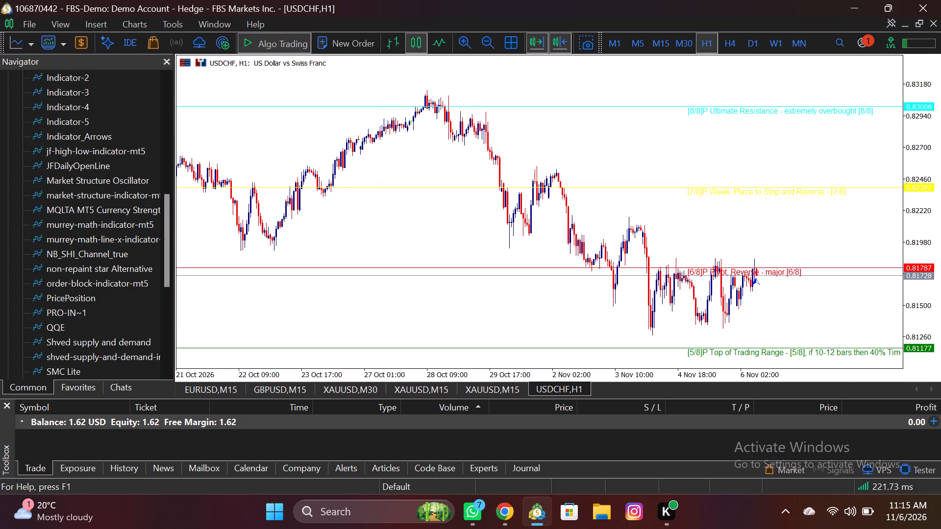
pyautogui.moveTo(898, 151); pyautogui.dragTo(881, 177)
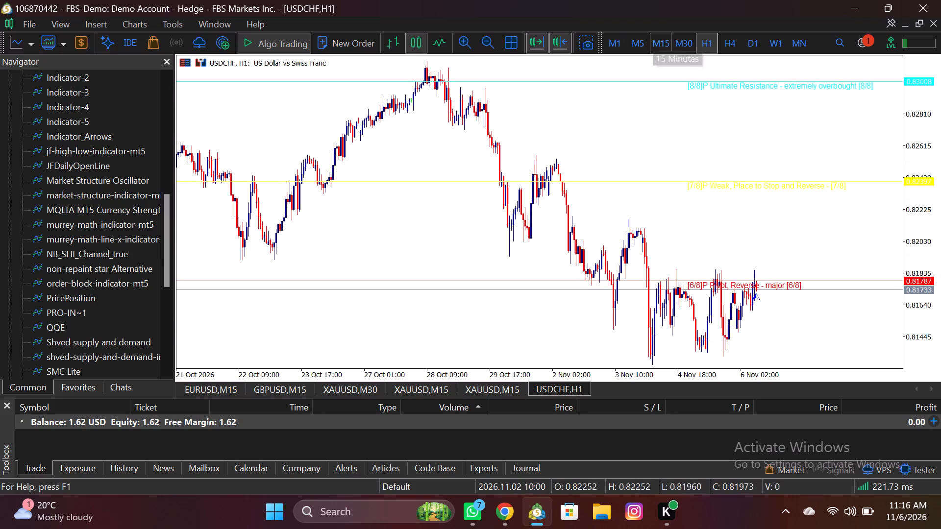
# Attach murrey-math-line-x-indicator-mt5 with default settings to the XAUUSD M15 chart that carries the support and resistance zones.
pyautogui.click(511, 387)
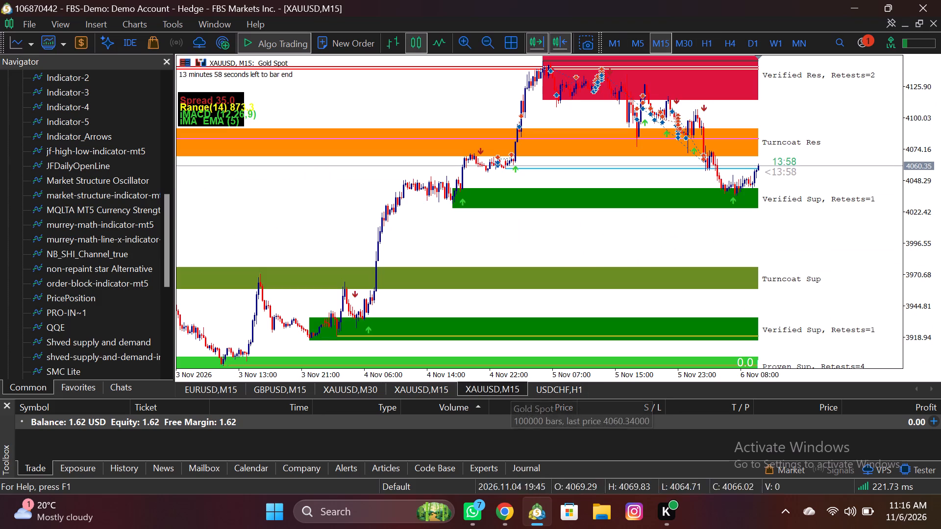
pyautogui.doubleClick(108, 235)
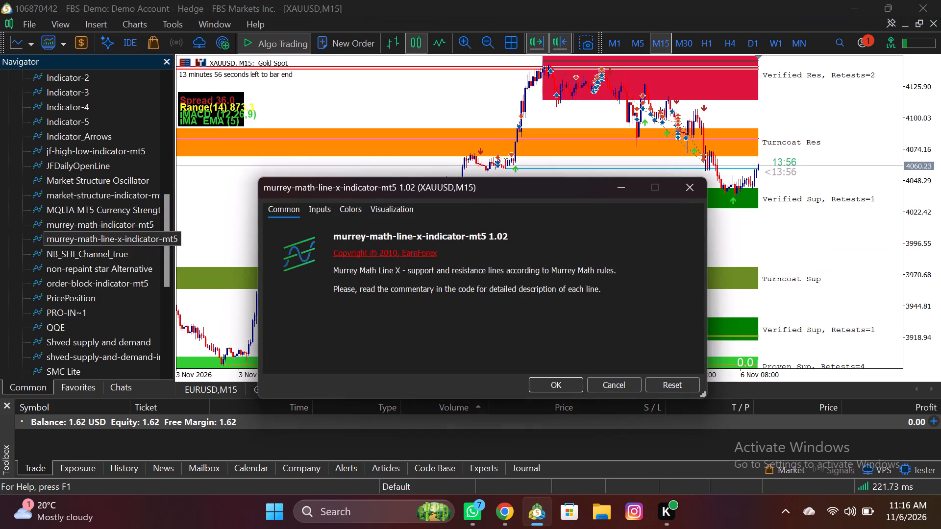
pyautogui.click(570, 389)
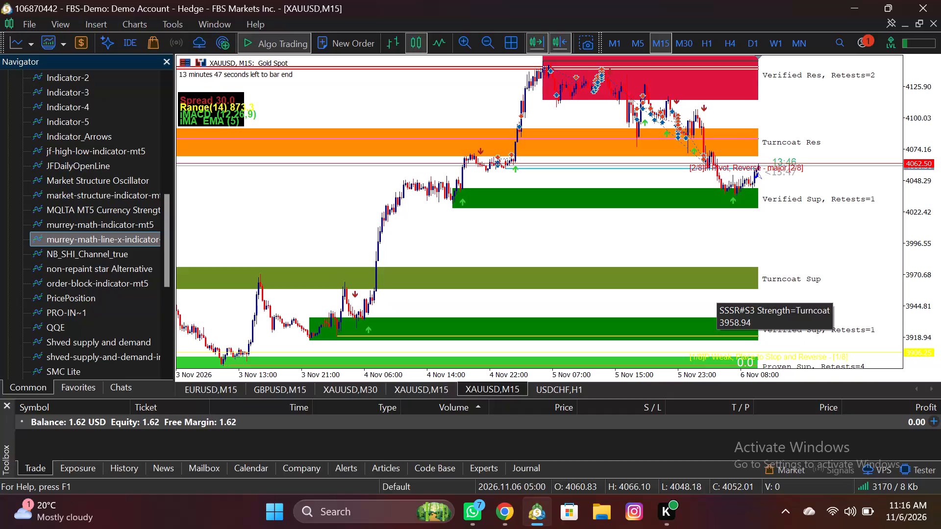
# Review the list of indicators applied to the XAUUSD M15 chart that carries the support and resistance zones.
pyautogui.rightClick(751, 247)
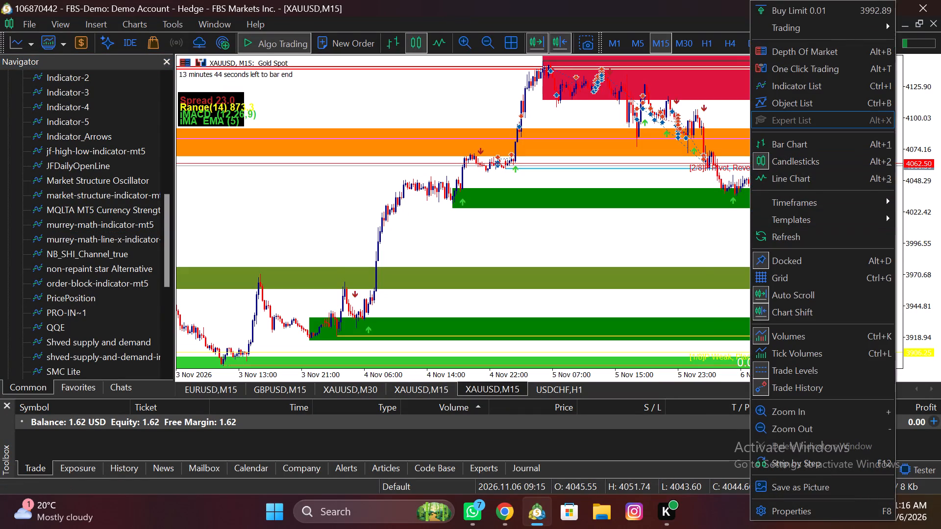
pyautogui.click(785, 87)
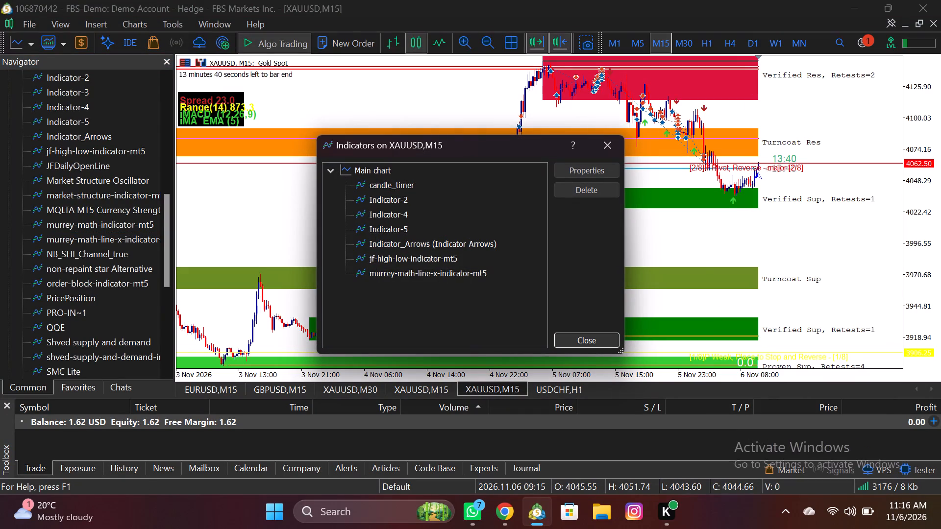
pyautogui.click(608, 146)
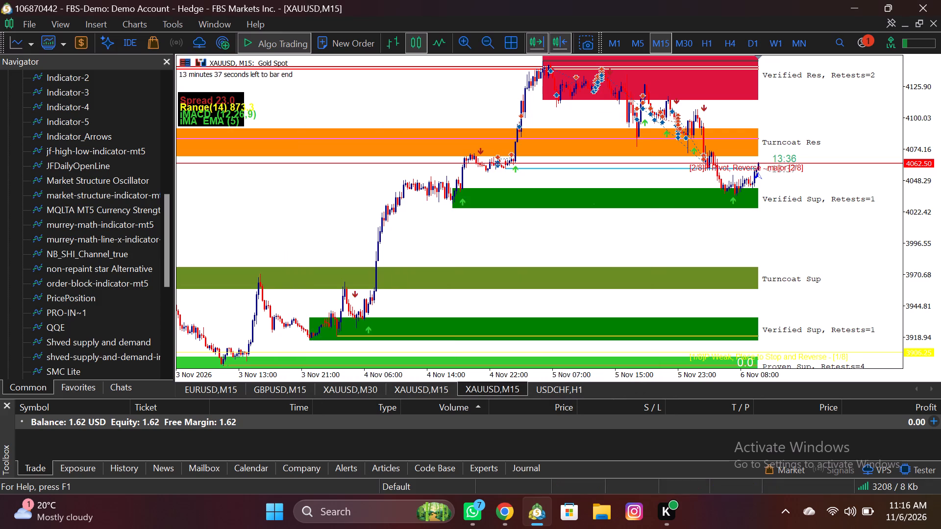
# Attach the NB_SHI_Channel_true indicator to the USDCHF H1 chart with its default settings.
pyautogui.click(444, 390)
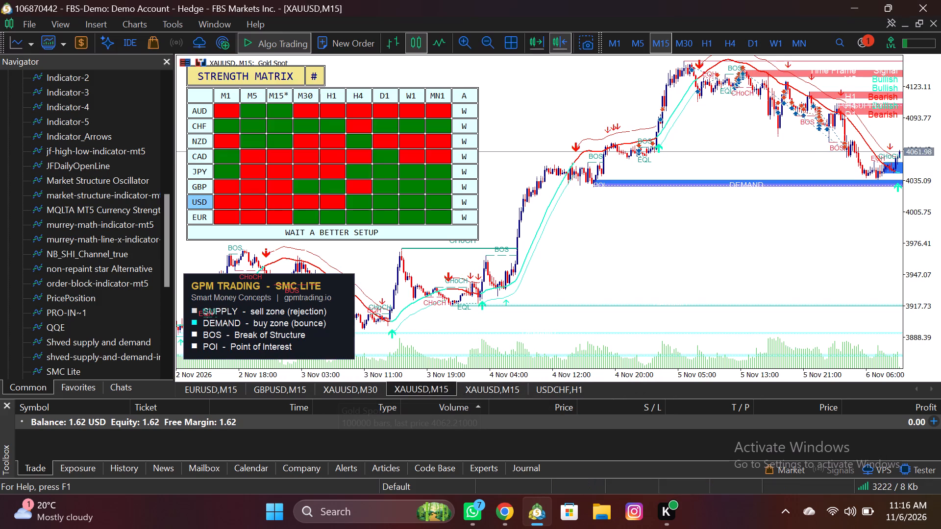
pyautogui.click(575, 389)
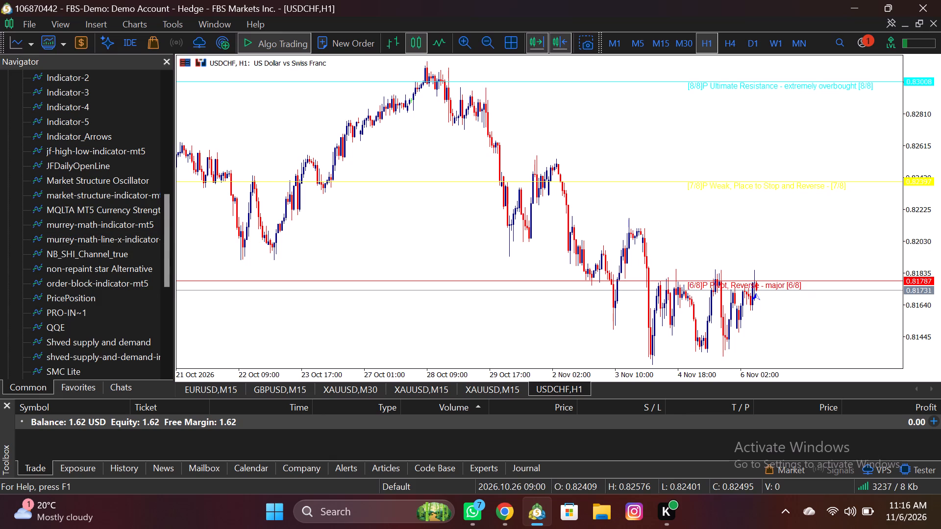
pyautogui.doubleClick(88, 253)
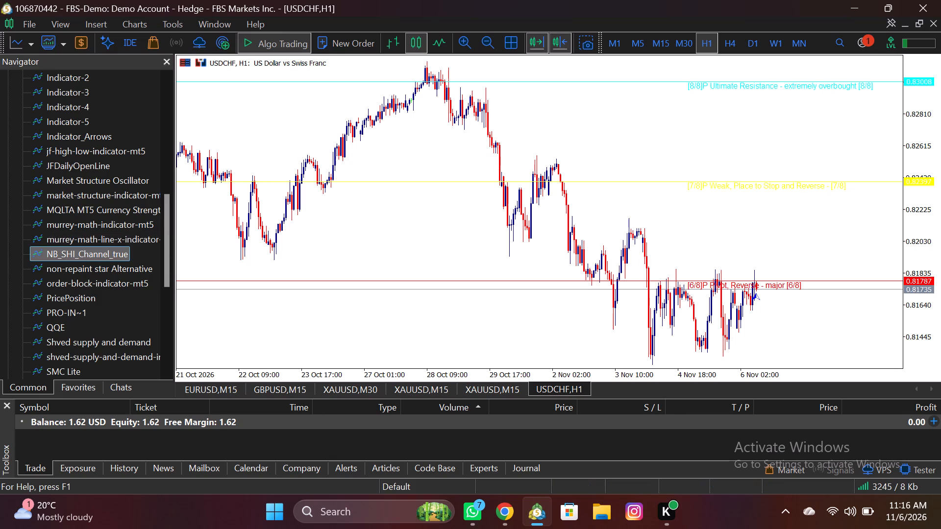
pyautogui.click(571, 380)
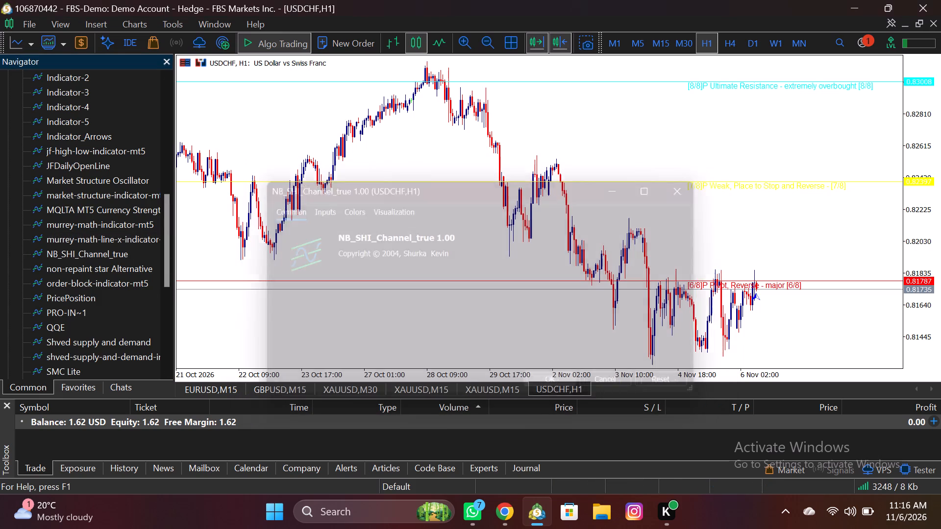
# Delete murrey-math-line-x-indicator-mt5 from the indicators applied to the USDCHF H1 chart.
pyautogui.rightClick(736, 219)
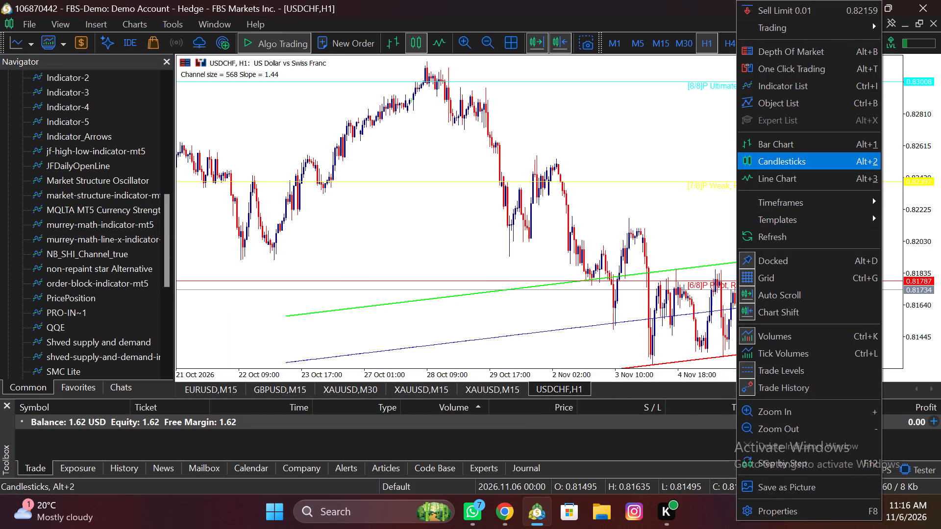
pyautogui.click(773, 89)
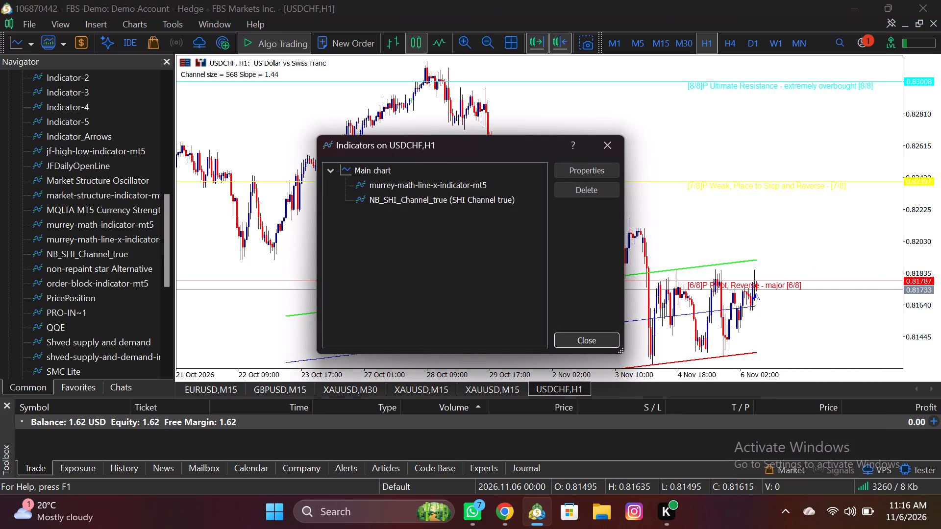
pyautogui.click(447, 200)
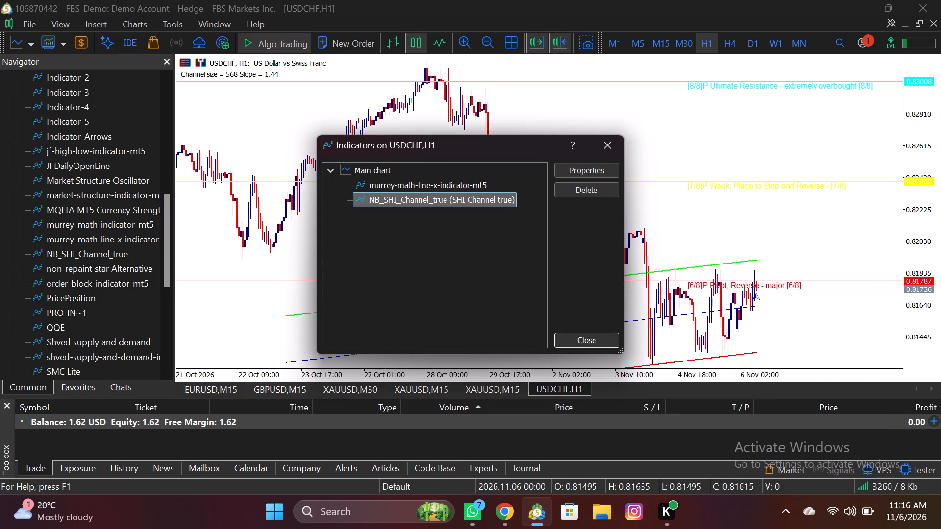
pyautogui.click(479, 188)
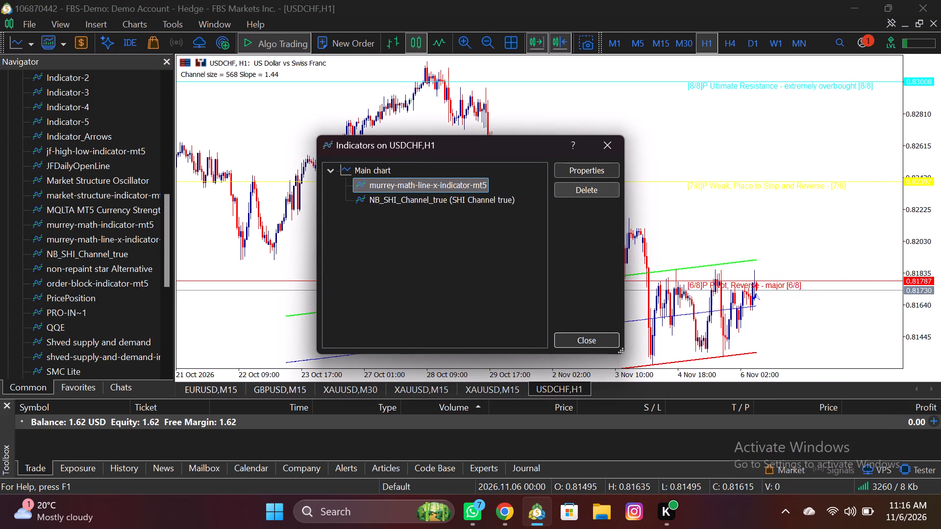
pyautogui.click(573, 188)
pyautogui.click(603, 144)
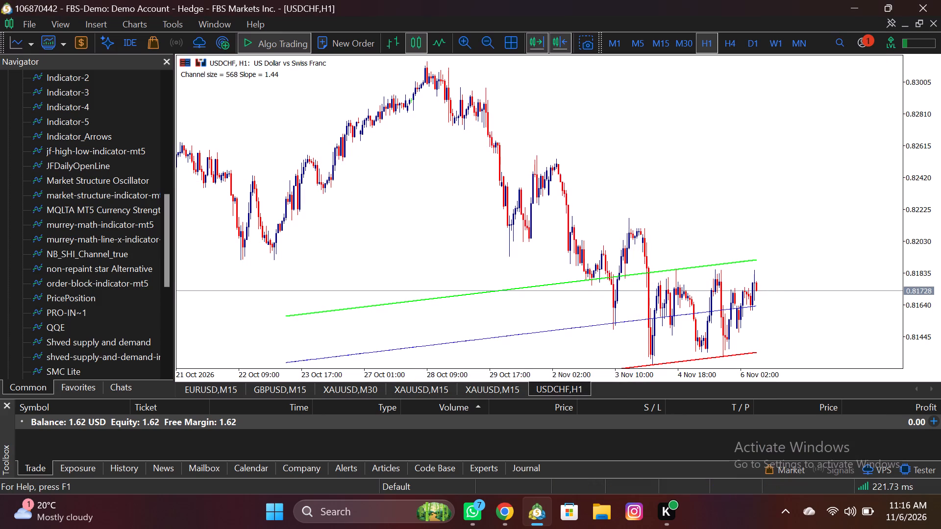
# Examine the SHI channel lines against price on the USDCHF chart in the H1 and M15 timeframes.
pyautogui.moveTo(762, 217); pyautogui.dragTo(770, 209)
pyautogui.moveTo(910, 150); pyautogui.dragTo(912, 203)
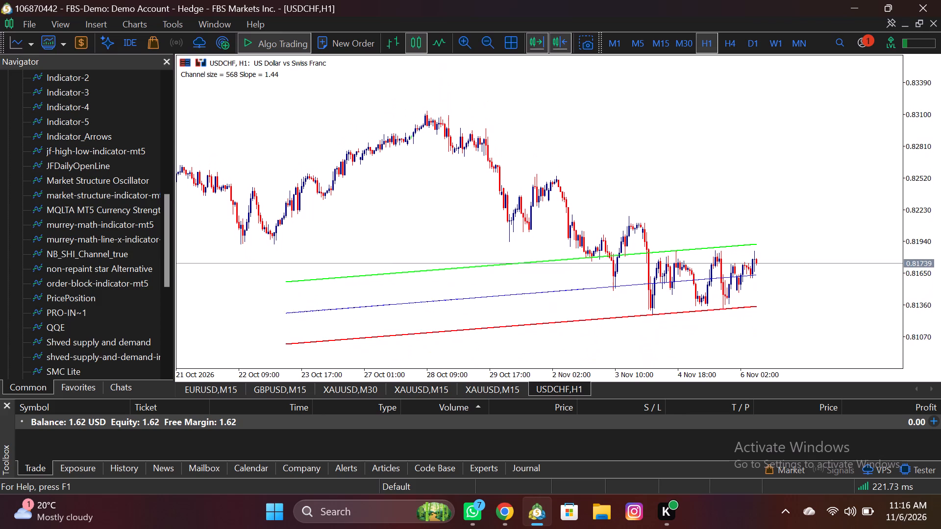
pyautogui.moveTo(912, 203); pyautogui.dragTo(913, 190)
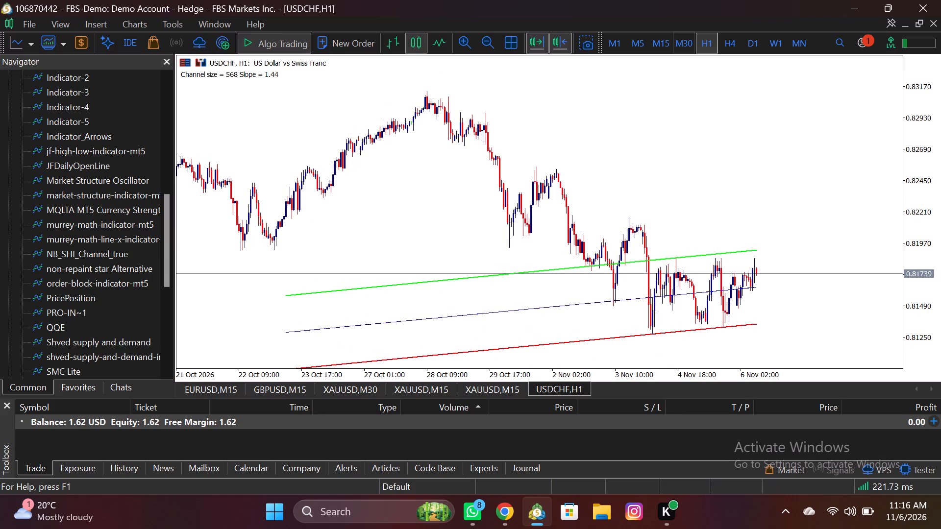
pyautogui.click(661, 45)
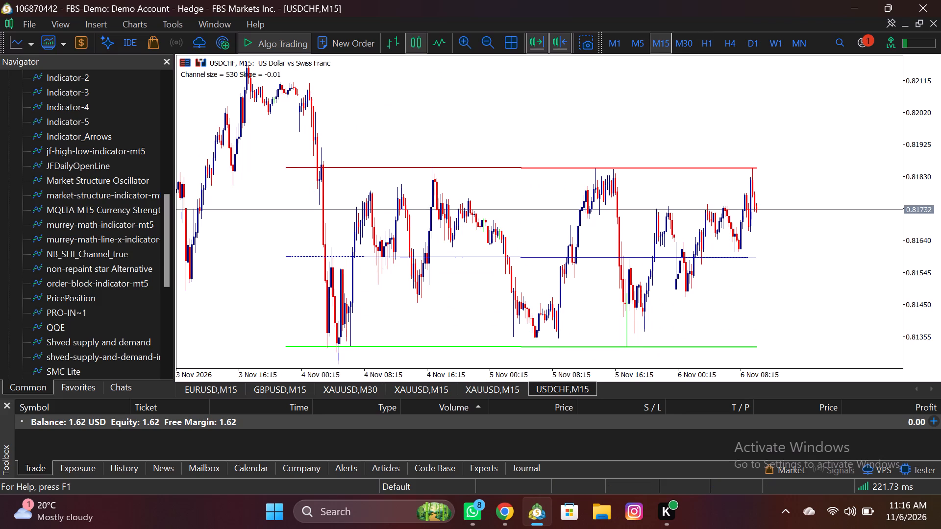
pyautogui.moveTo(912, 214); pyautogui.dragTo(917, 223)
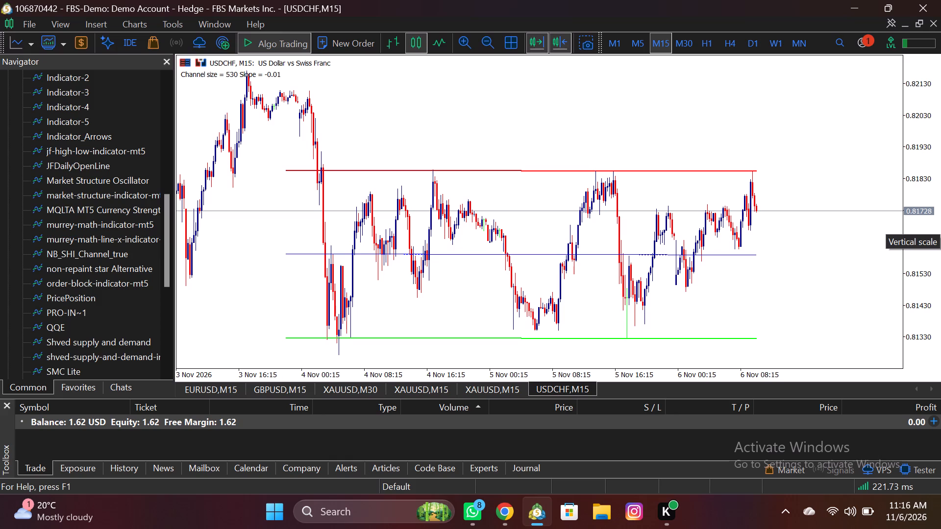
# Attach NB_SHI_Channel_true with default settings to the XAUUSD M15 chart that carries the support and resistance zones.
pyautogui.click(491, 389)
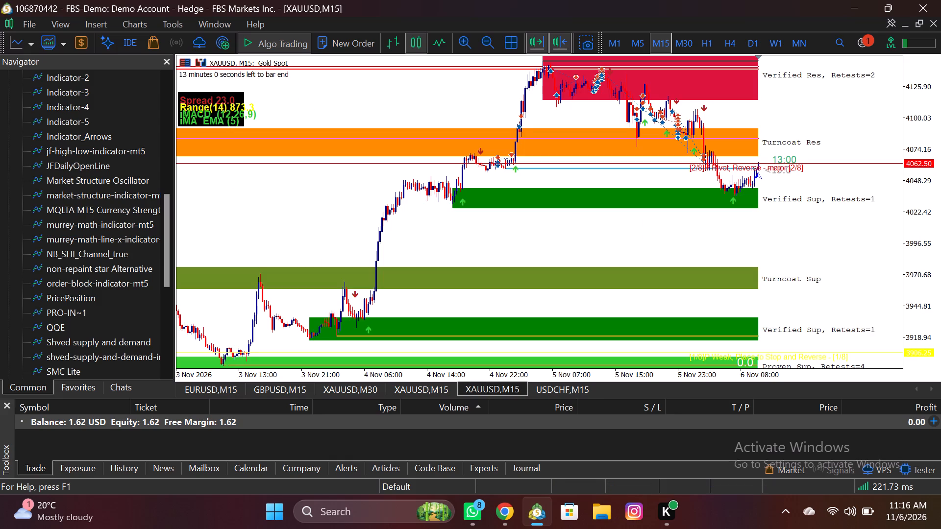
pyautogui.click(467, 47)
pyautogui.moveTo(920, 162); pyautogui.dragTo(921, 190)
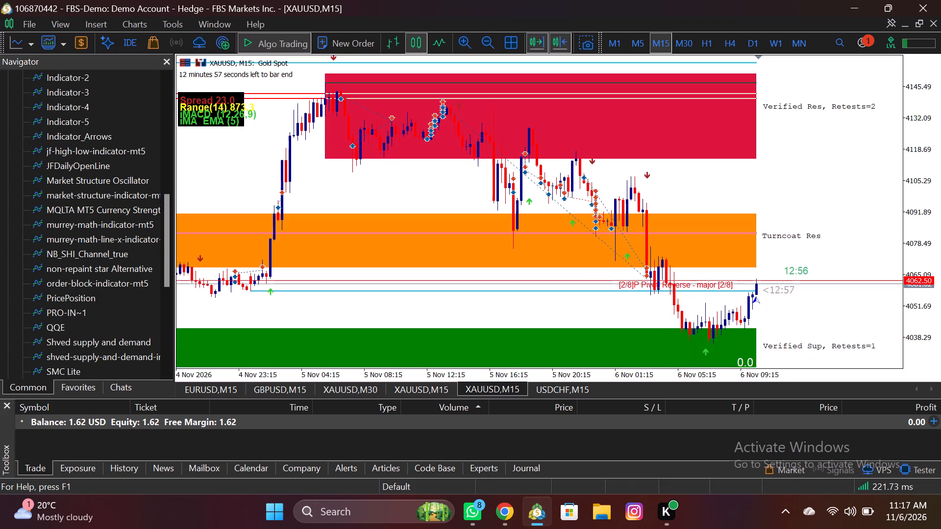
pyautogui.moveTo(921, 190); pyautogui.dragTo(921, 214)
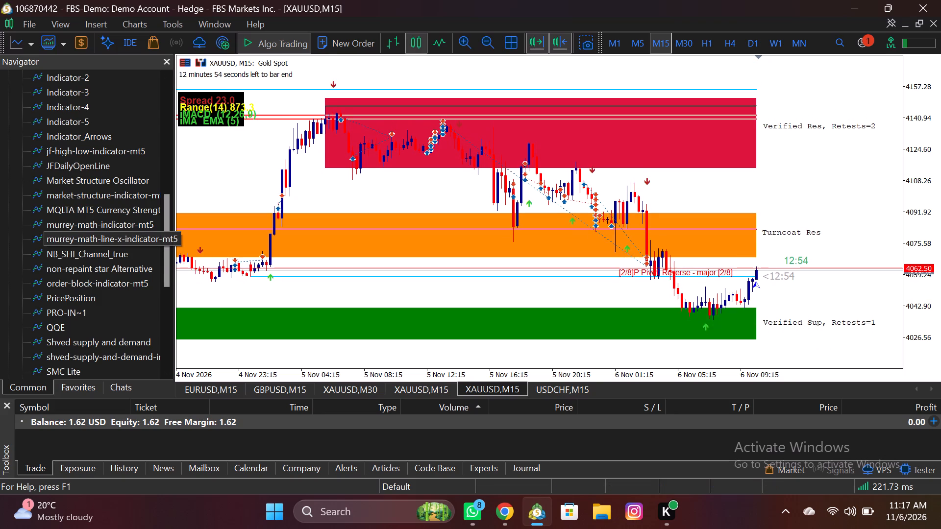
pyautogui.click(83, 252)
pyautogui.click(83, 252)
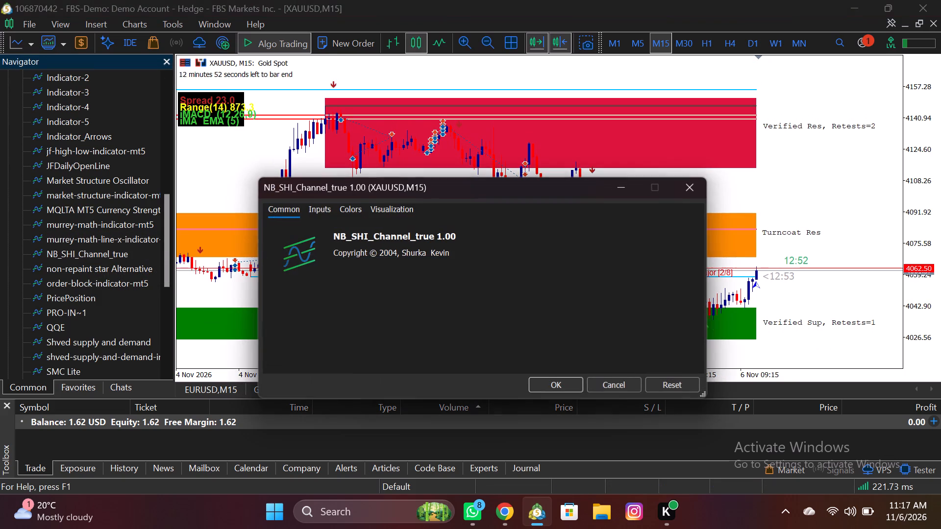
pyautogui.click(556, 383)
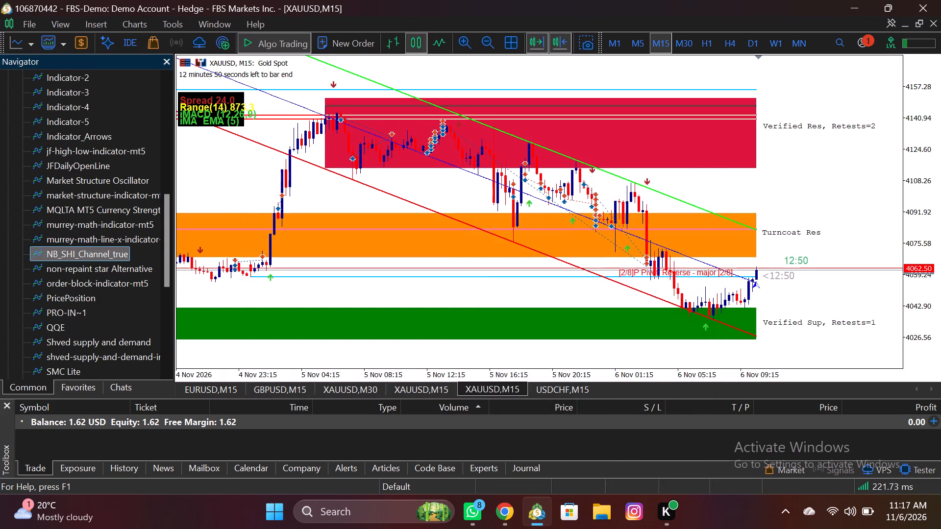
# Examine how the SHI channel lines up with price and the support and resistance zones on the XAUUSD M15 chart.
pyautogui.moveTo(585, 342); pyautogui.dragTo(820, 314)
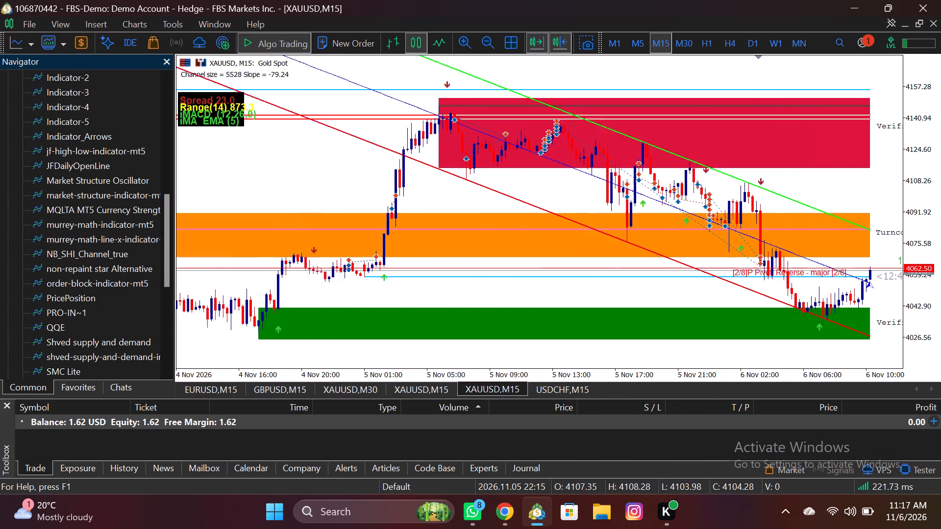
pyautogui.moveTo(820, 314); pyautogui.dragTo(907, 304)
pyautogui.moveTo(924, 181); pyautogui.dragTo(921, 218)
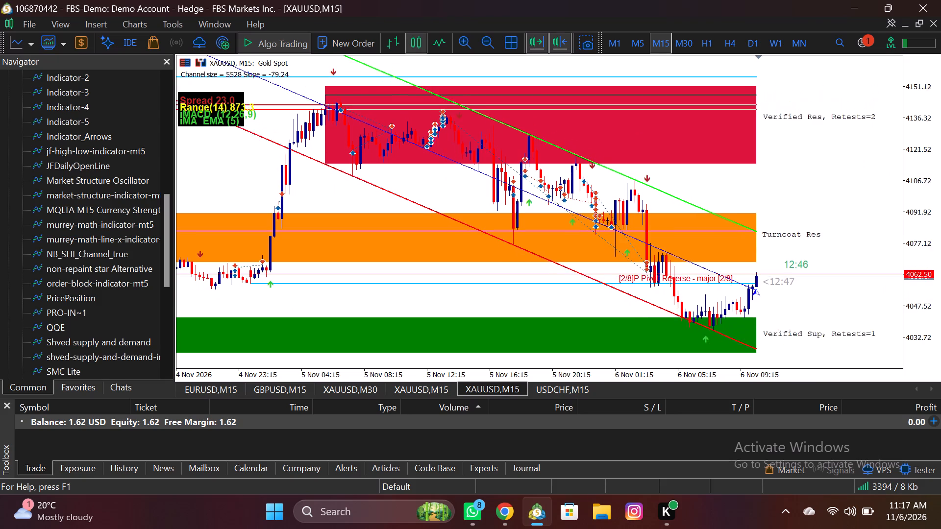
pyautogui.moveTo(921, 218); pyautogui.dragTo(921, 241)
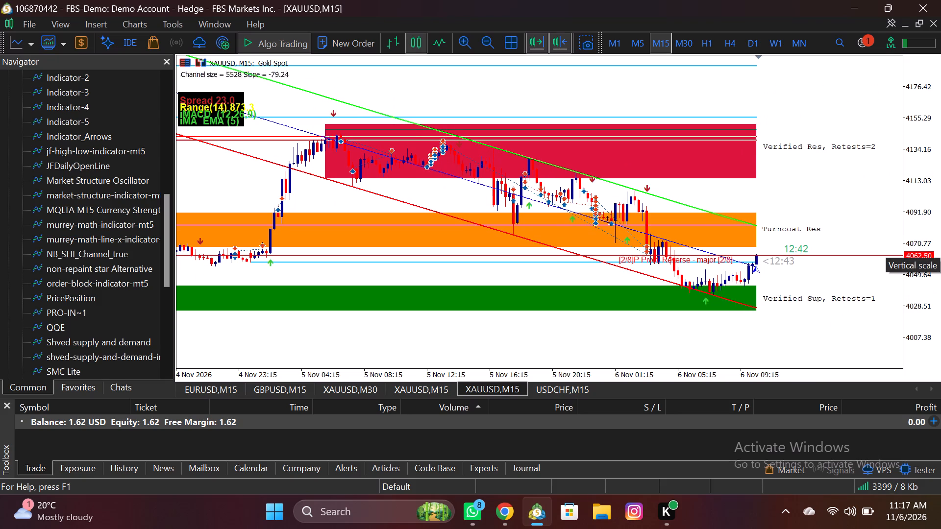
pyautogui.moveTo(905, 240); pyautogui.dragTo(905, 236)
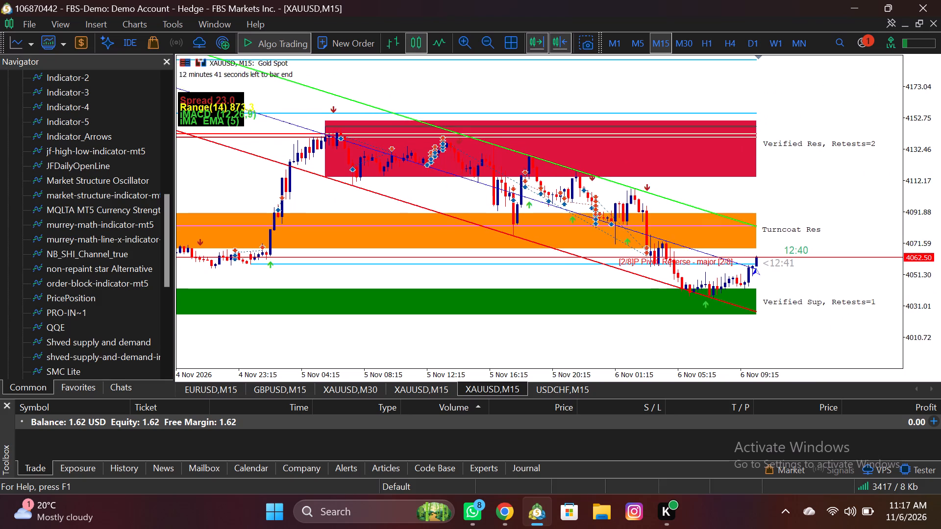
pyautogui.moveTo(905, 236); pyautogui.dragTo(903, 209)
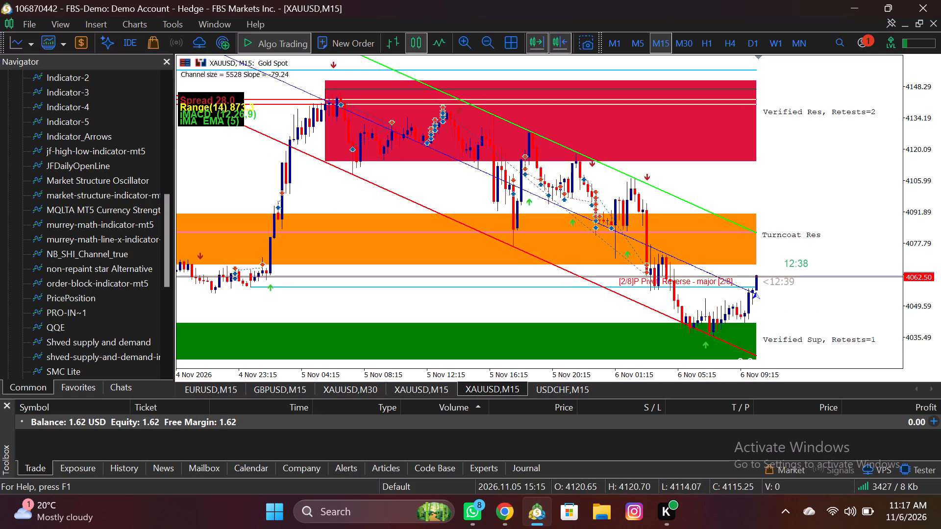
# Switch to the TradingView XAUUSD 5-minute chart in Chrome and extend the long position box in time to about 13:00.
pyautogui.click(506, 512)
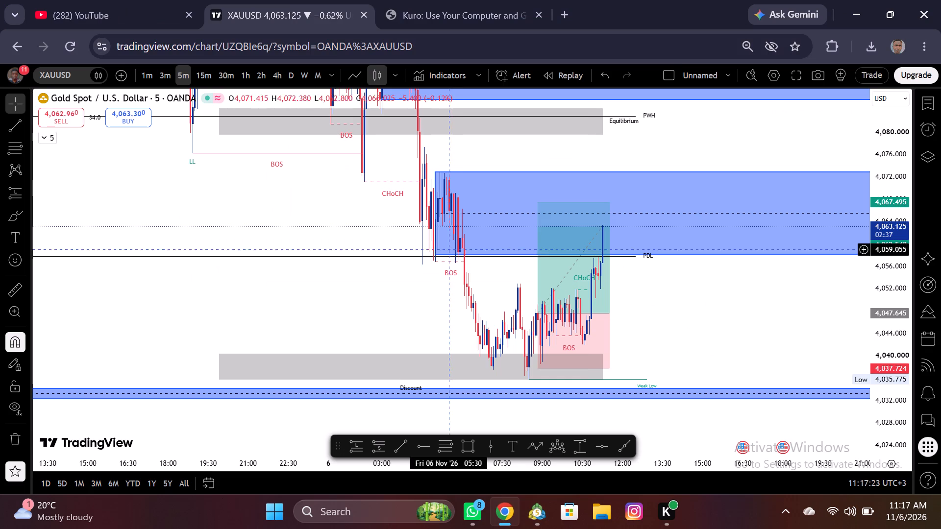
pyautogui.moveTo(360, 284); pyautogui.dragTo(327, 281)
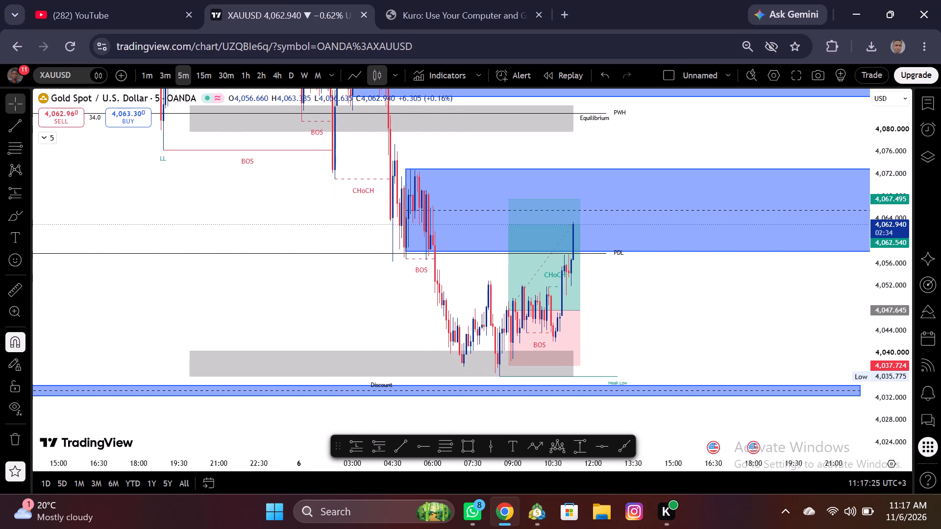
pyautogui.moveTo(668, 469); pyautogui.dragTo(622, 459)
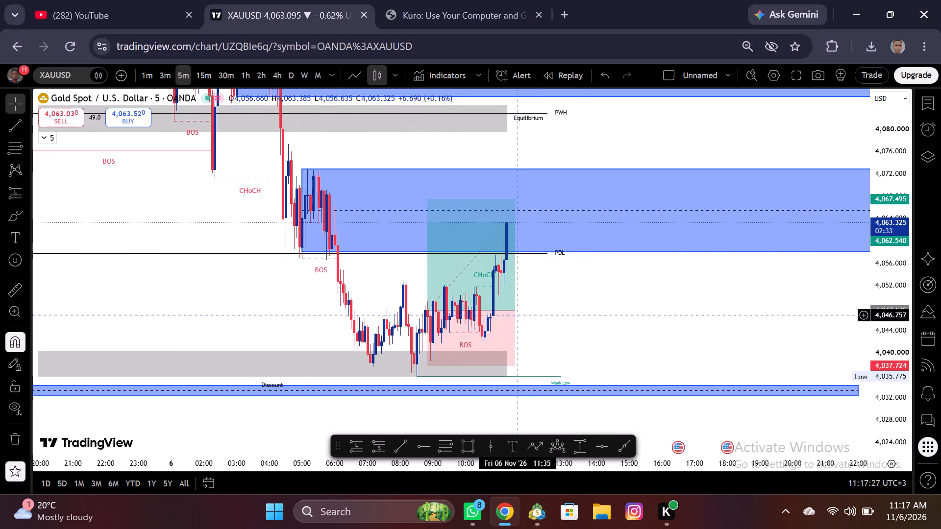
pyautogui.moveTo(515, 309); pyautogui.dragTo(568, 307)
pyautogui.click(621, 325)
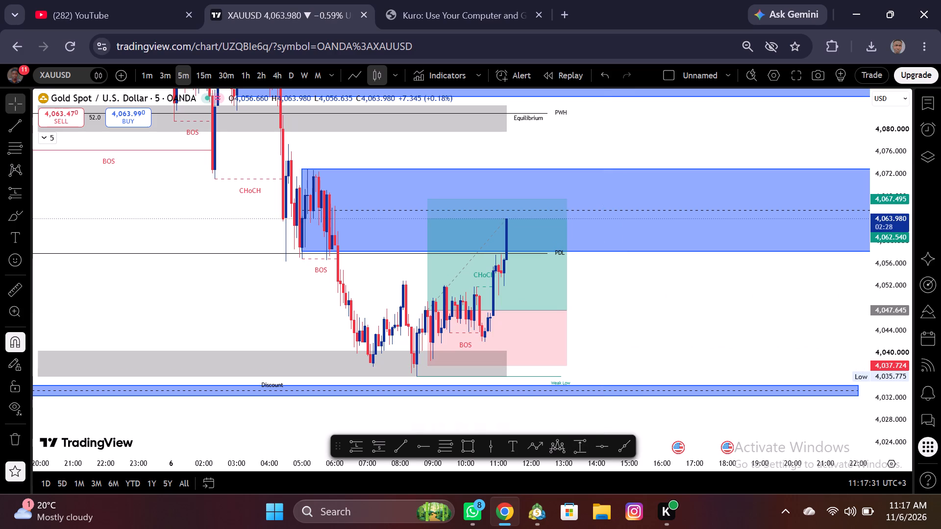
pyautogui.moveTo(567, 464); pyautogui.dragTo(628, 459)
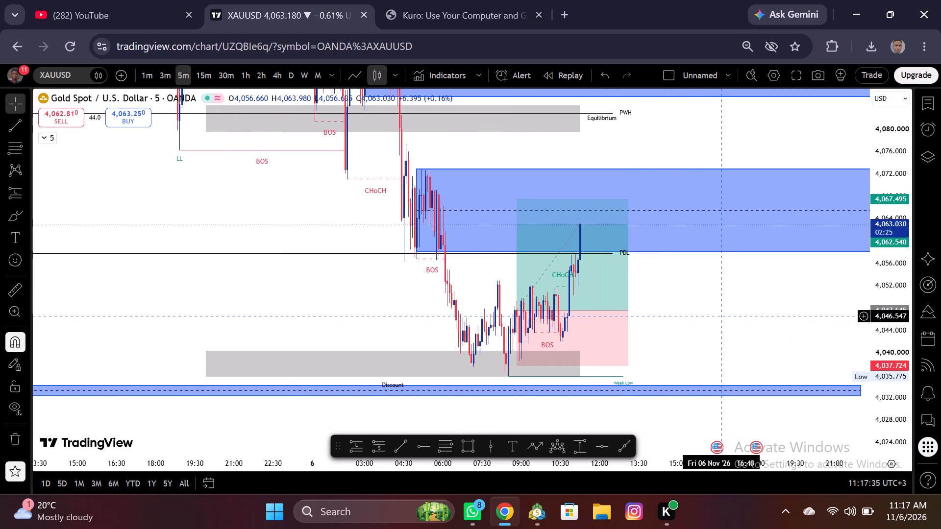
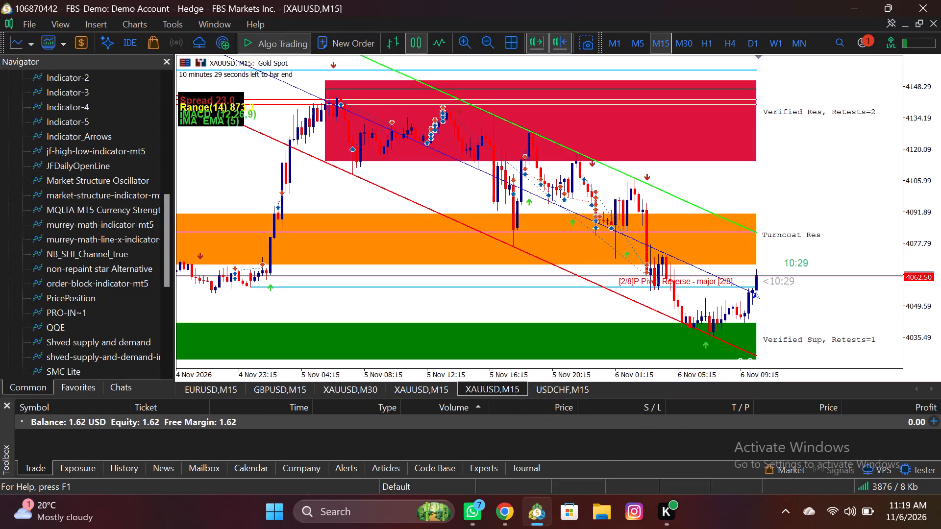
# Attach murrey-math-line-x-indicator-mt5 with default settings to the USDCHF M15 chart that carries the SHI channel.
pyautogui.click(562, 389)
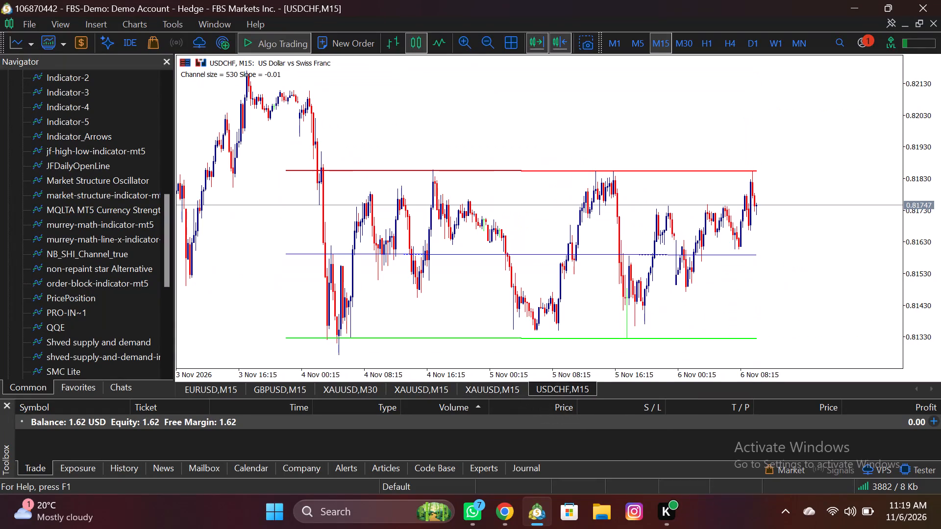
pyautogui.click(507, 389)
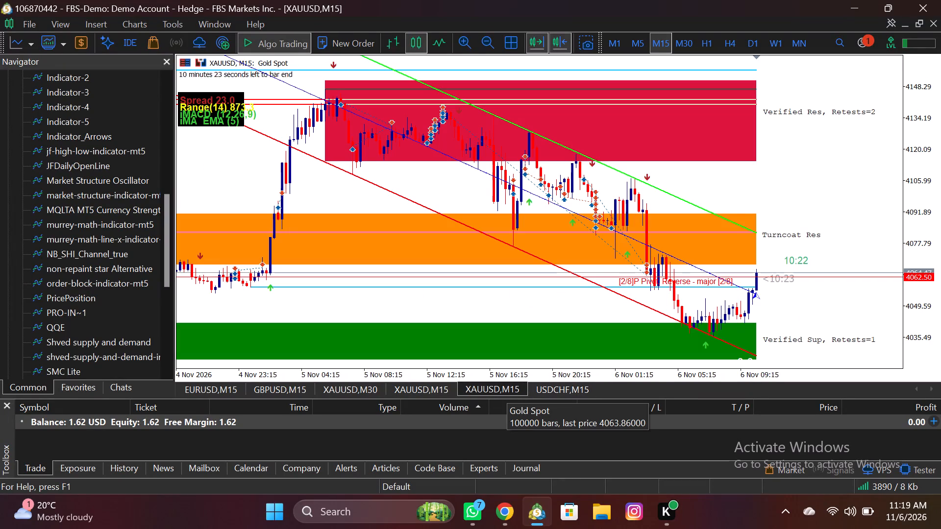
pyautogui.click(507, 389)
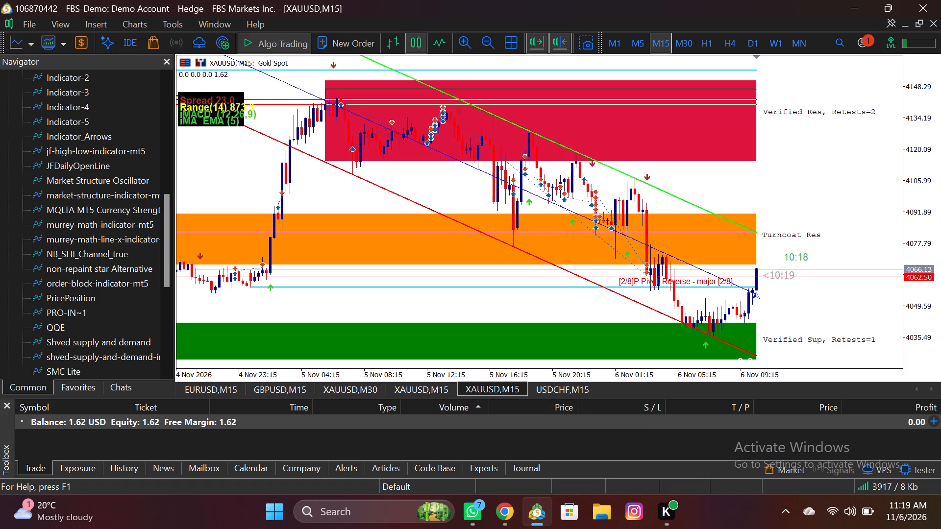
pyautogui.click(578, 389)
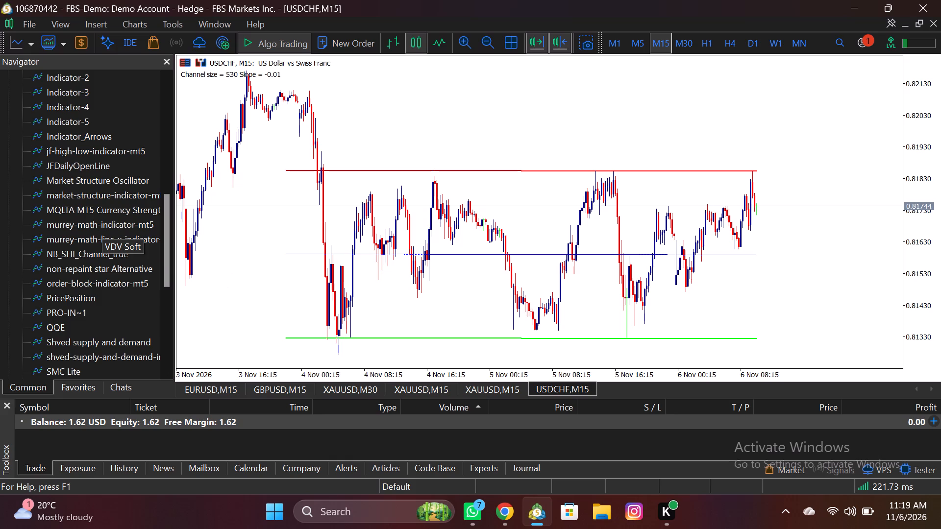
pyautogui.doubleClick(108, 239)
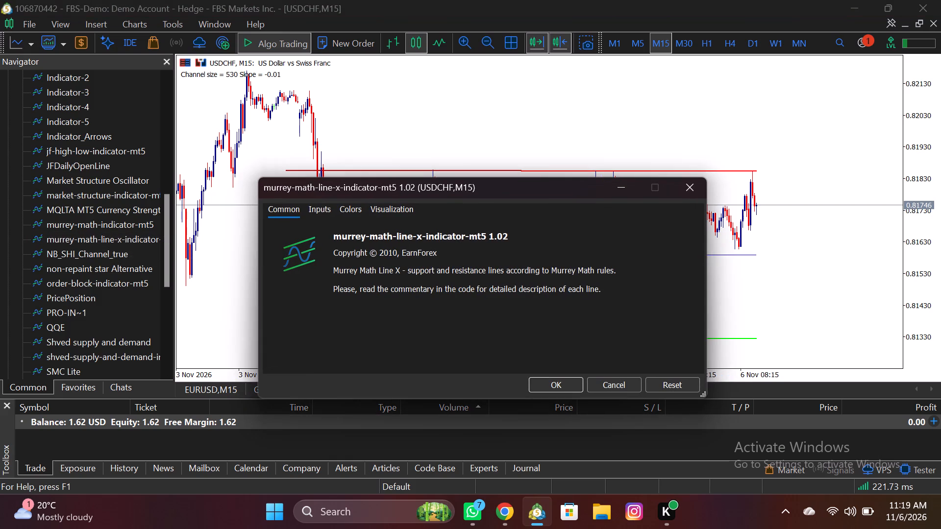
pyautogui.click(574, 384)
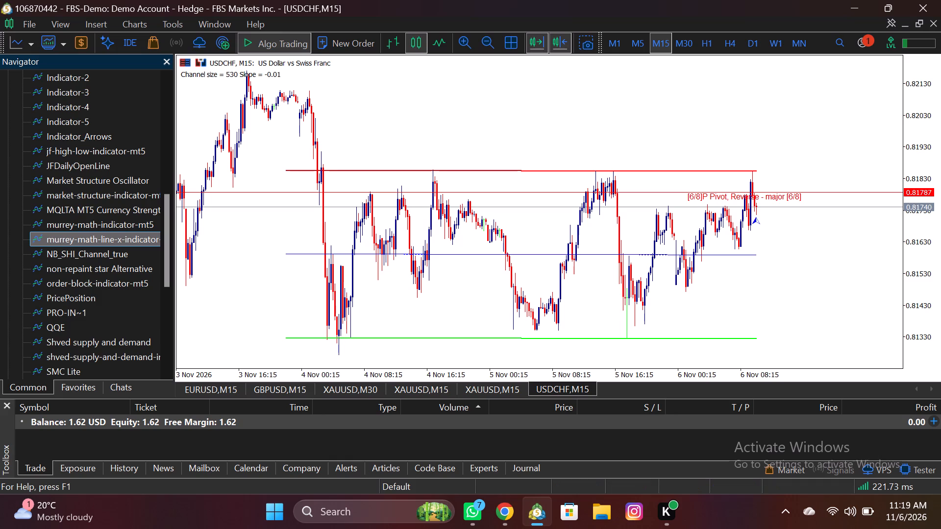
# Switch to the TradingView XAUUSD chart in Chrome and examine price against the long position box and zones in the 5-minute and 15-minute timeframes.
pyautogui.click(512, 501)
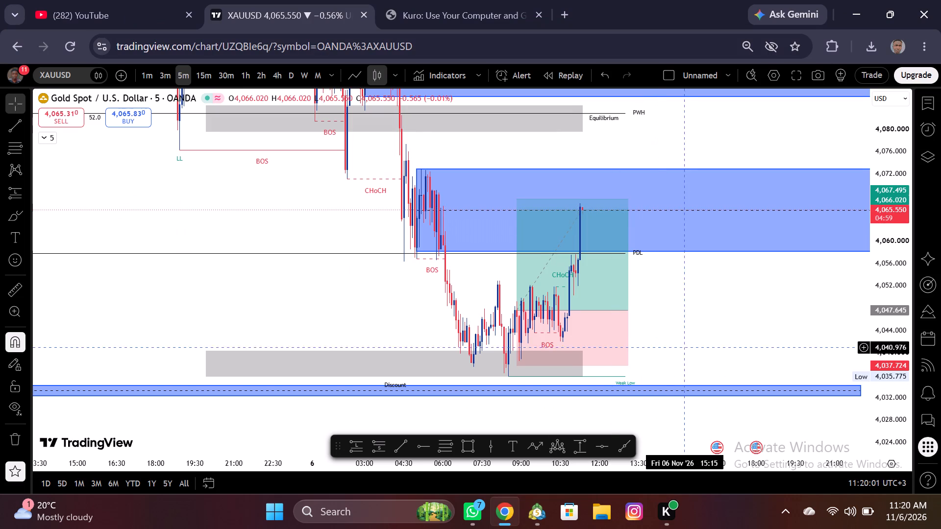
pyautogui.moveTo(690, 343); pyautogui.dragTo(646, 332)
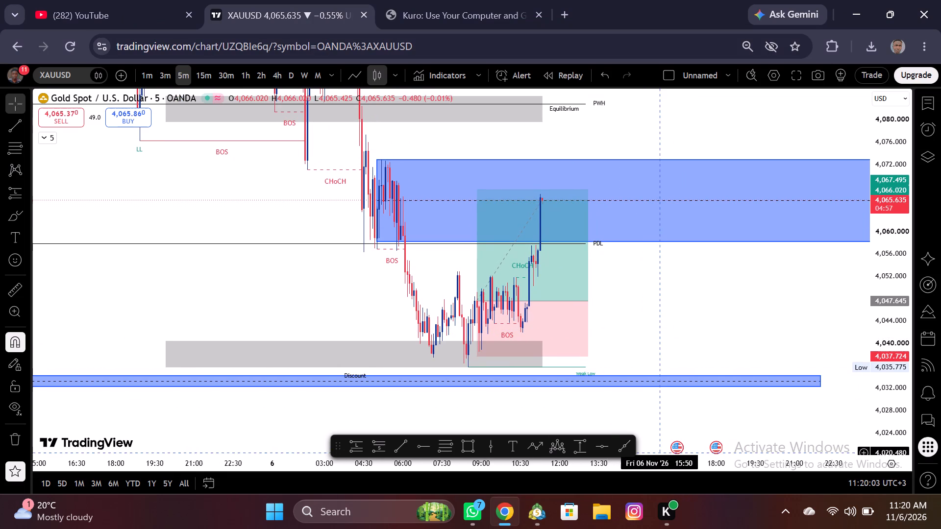
pyautogui.moveTo(655, 467); pyautogui.dragTo(592, 459)
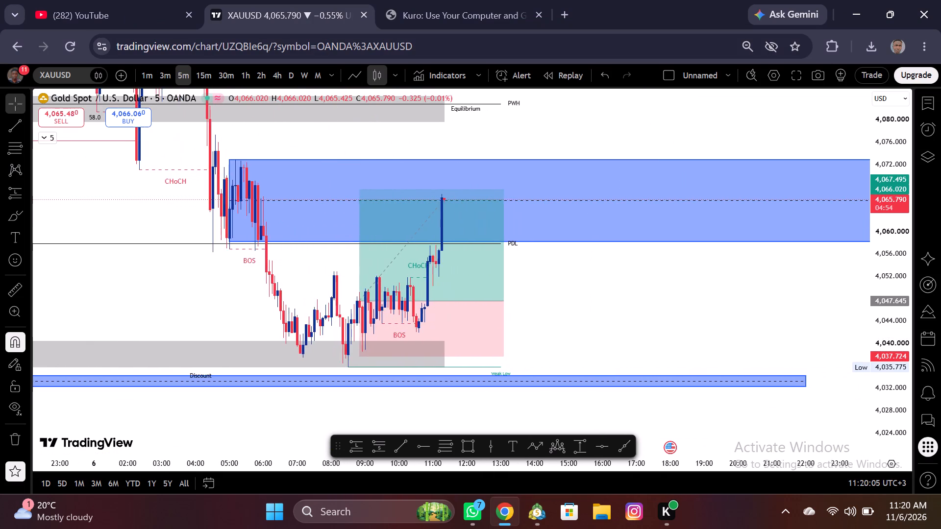
pyautogui.moveTo(592, 459); pyautogui.dragTo(636, 443)
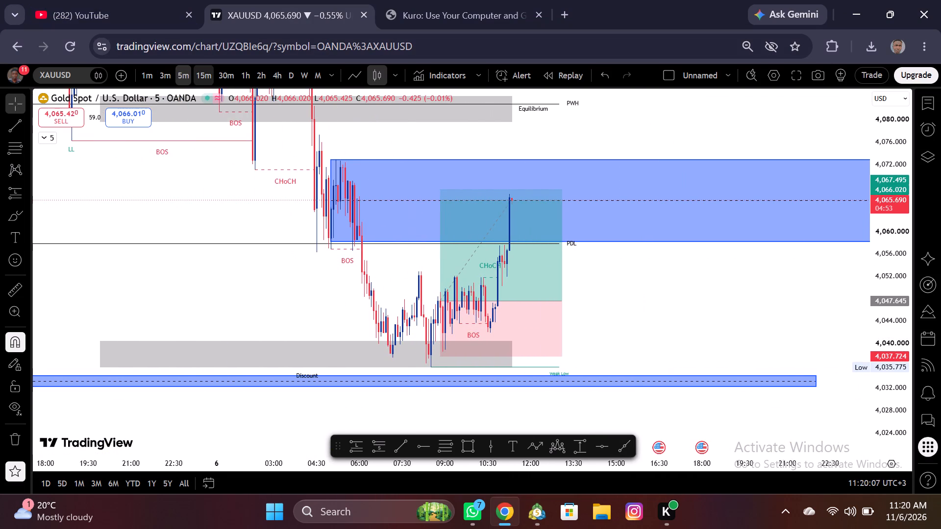
pyautogui.click(200, 74)
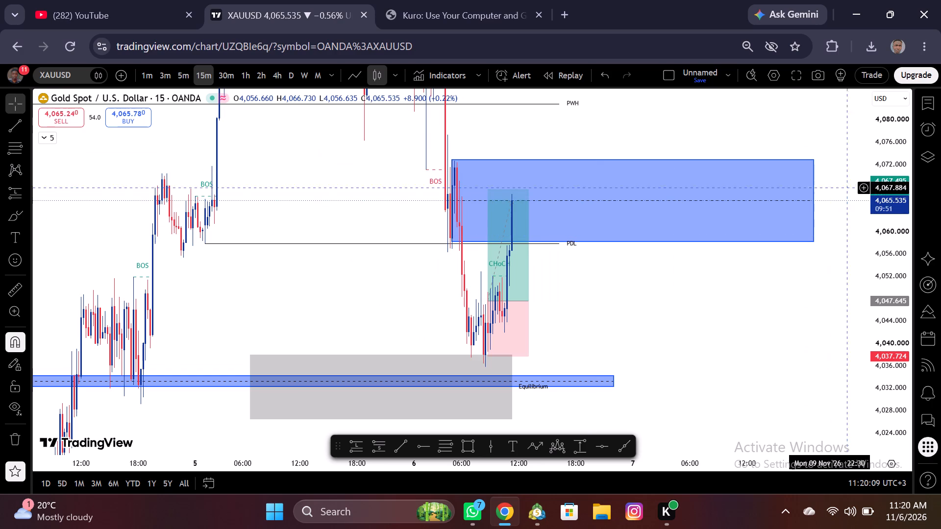
pyautogui.moveTo(877, 176); pyautogui.dragTo(875, 275)
pyautogui.click(711, 356)
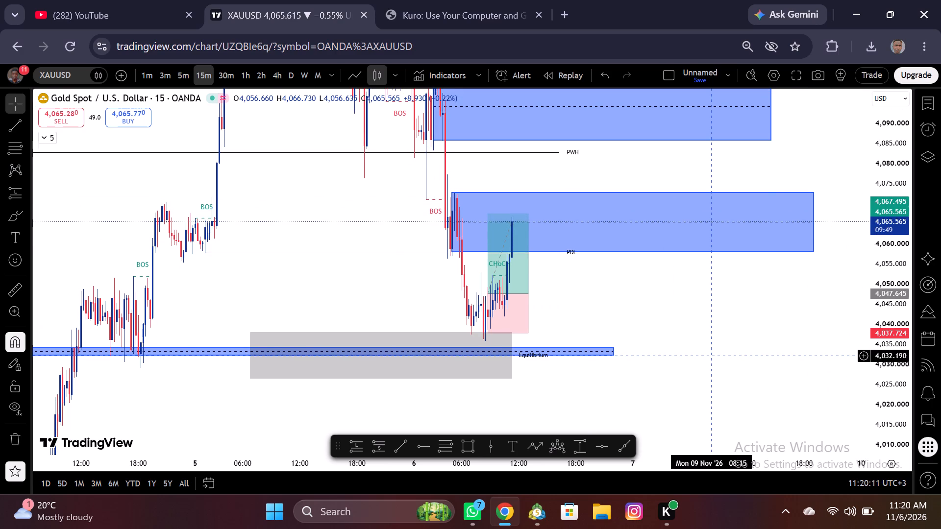
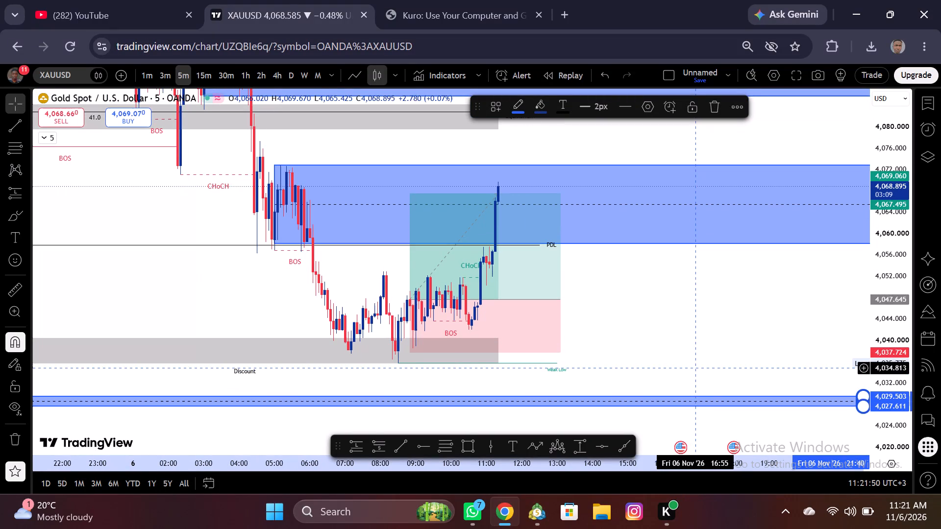
# Deselect the narrow blue zone around 4,028 on the 5-minute XAUUSD chart.
pyautogui.click(695, 368)
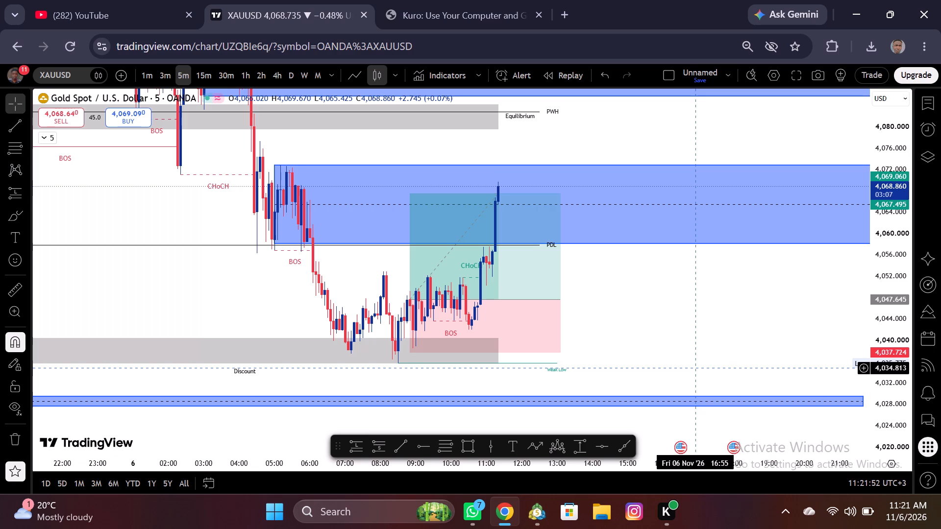